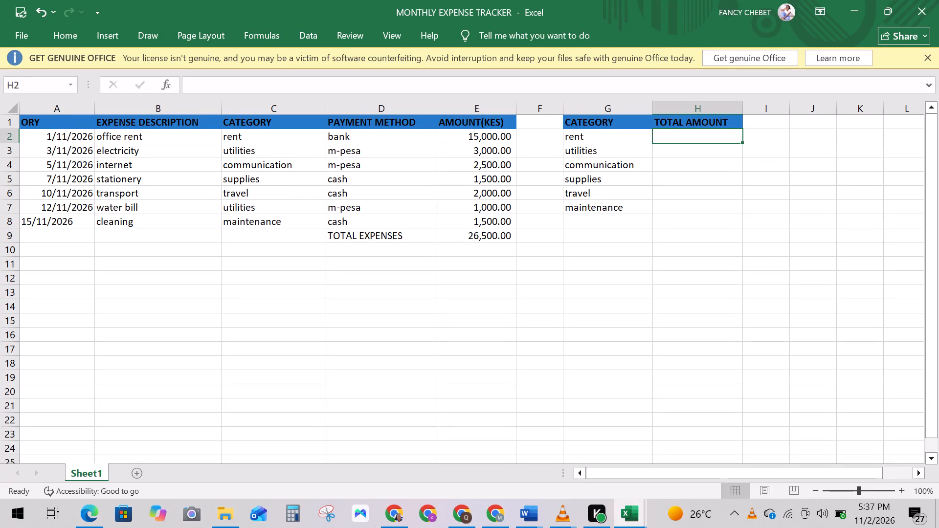
Enter the formula =SUMIF($C$2:$C$8,G2,$E$2:$E$8) in cell H2 to total the rent category.
key(s)
key(BackSpace)
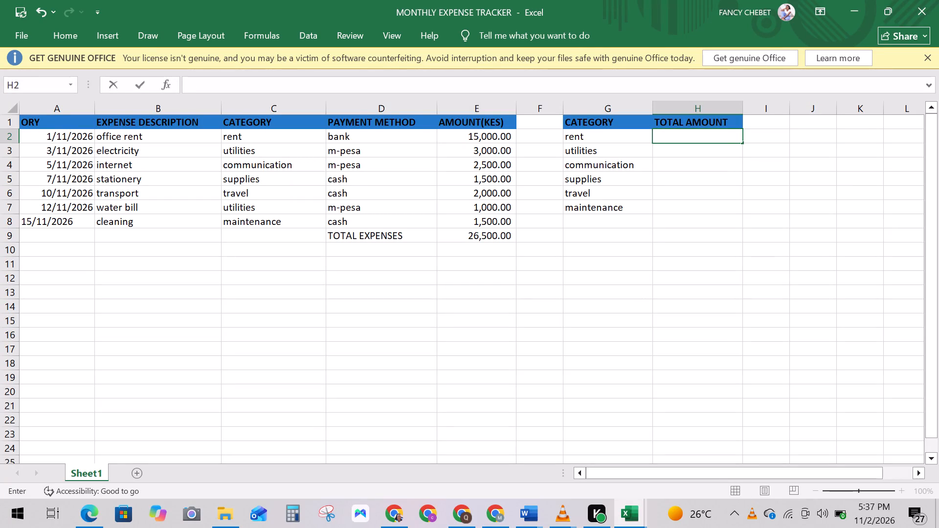
key(equal)
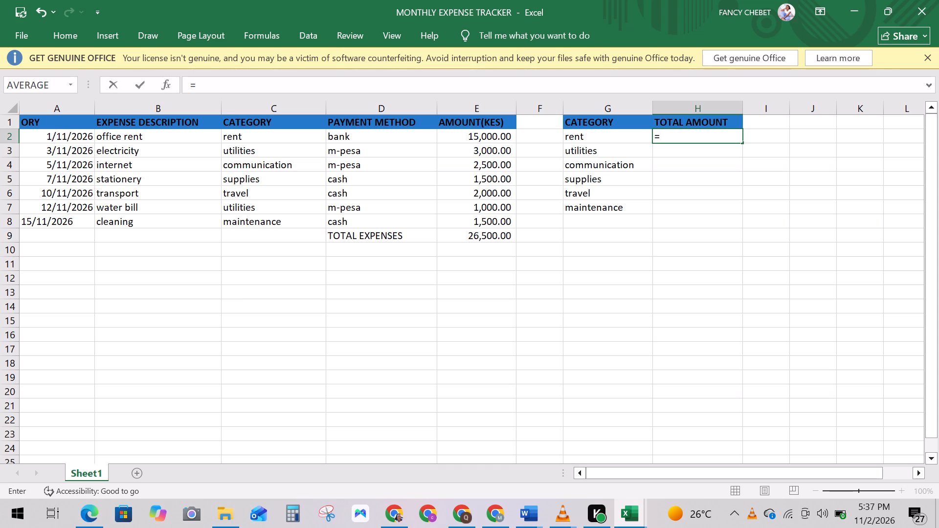
text(sum)
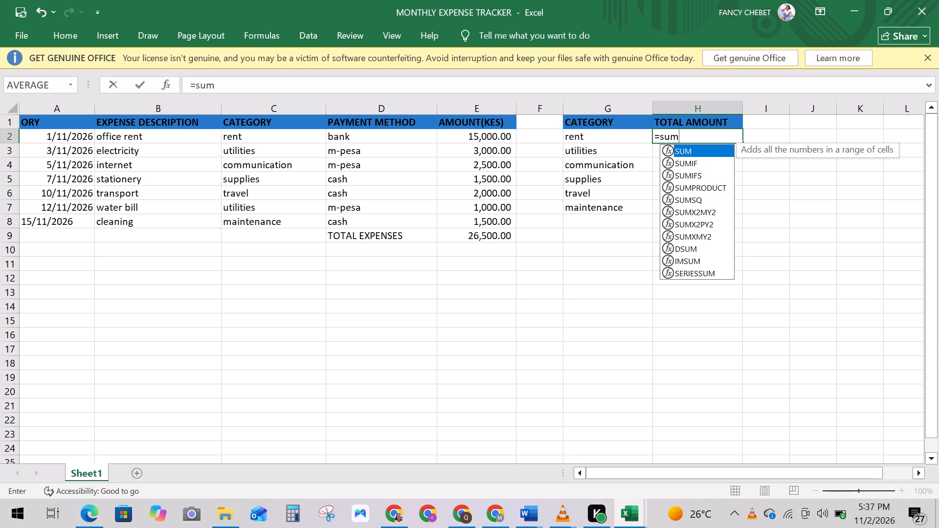
key(BackSpace)
key(BackSpace)
key(BackSpace)
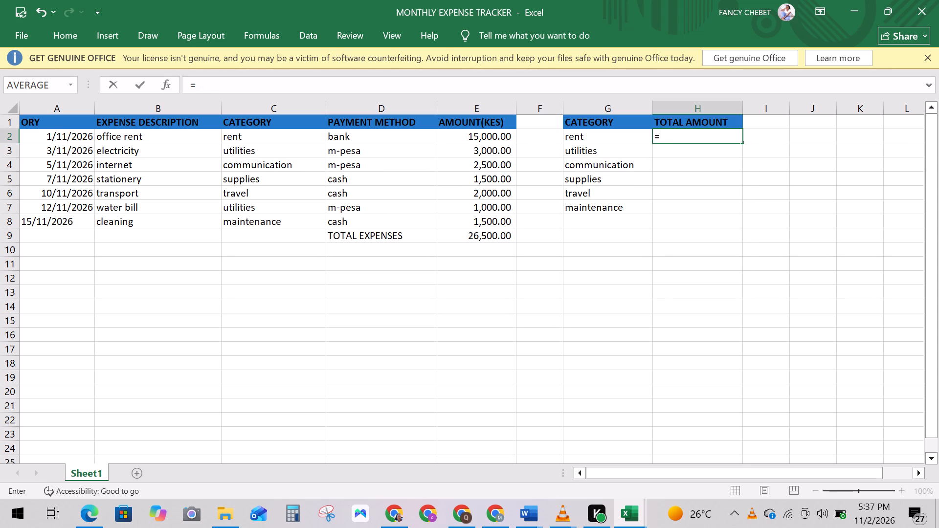
text(SUMIF)
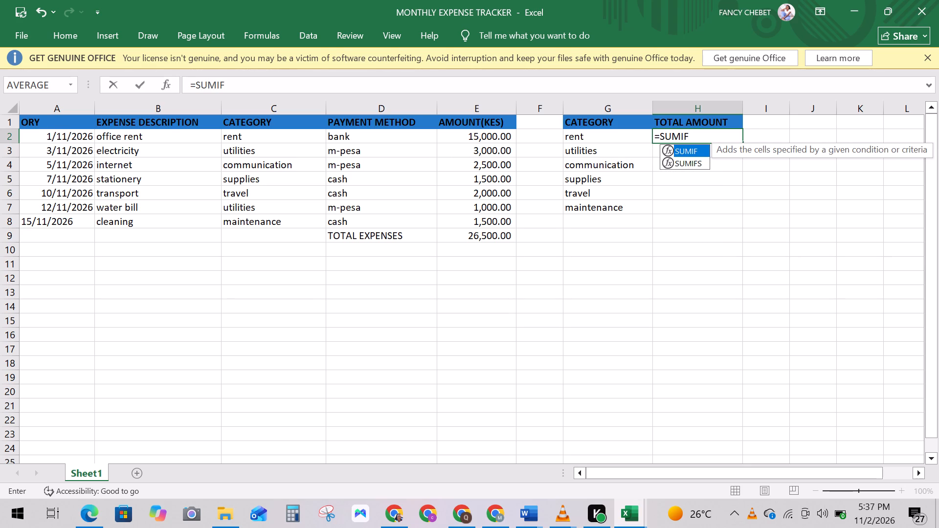
key(shift+parenleft)
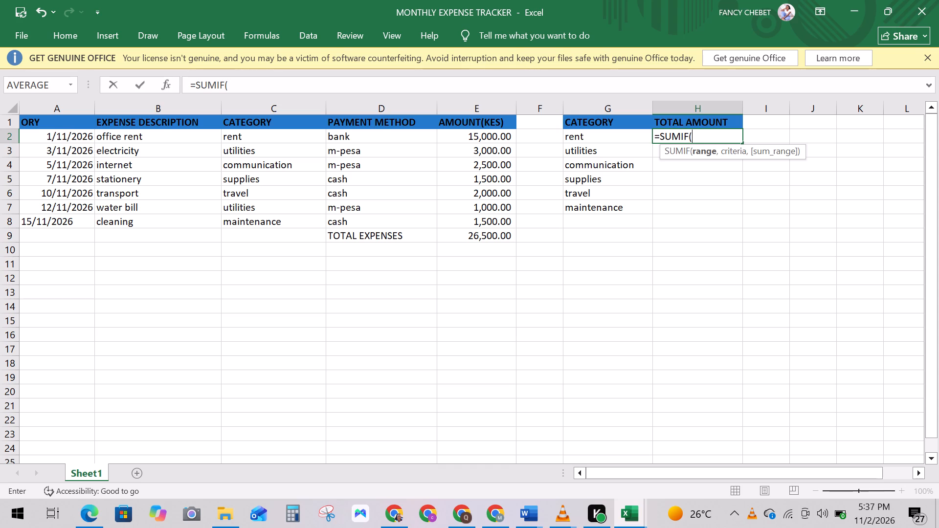
key(shift+dollar)
key(c)
key(shift+dollar)
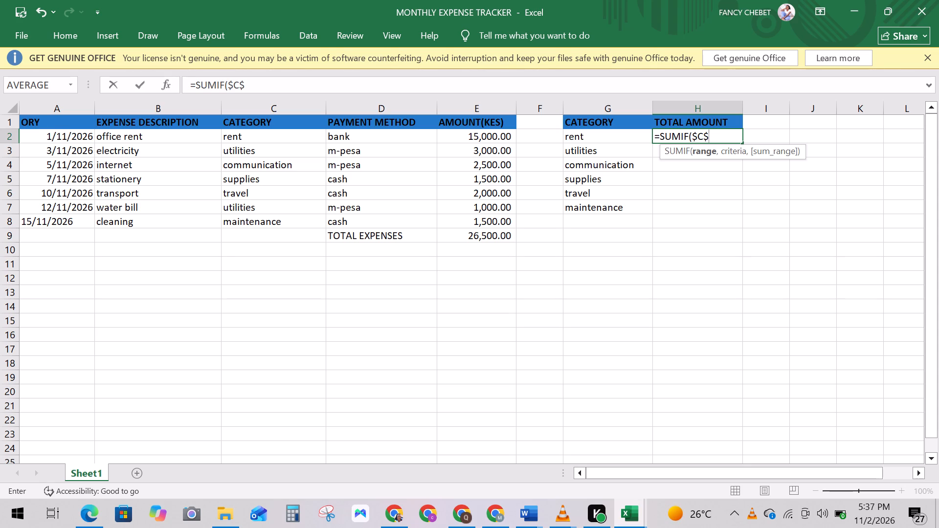
key(2)
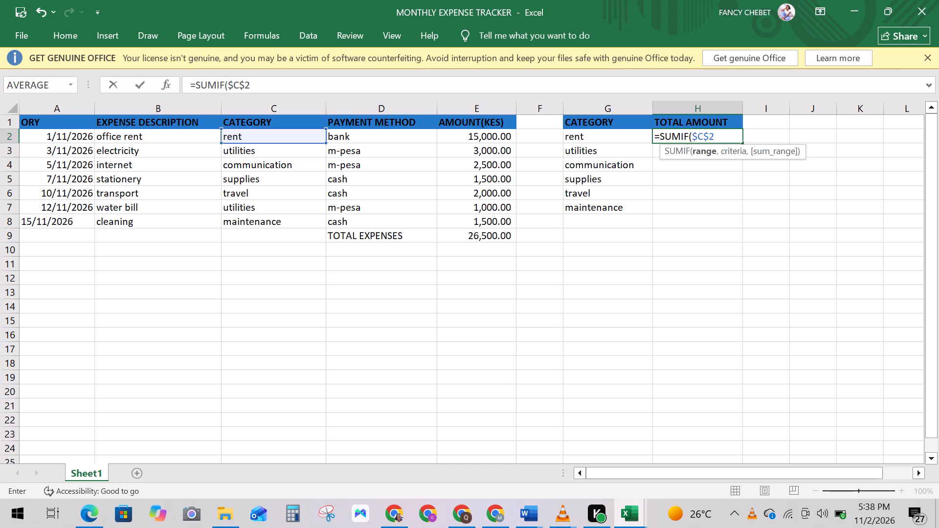
key(semicolon)
key(BackSpace)
key(shift+colon)
key(shift+numbersign)
key(shift+BackSpace)
key(shift+dollar)
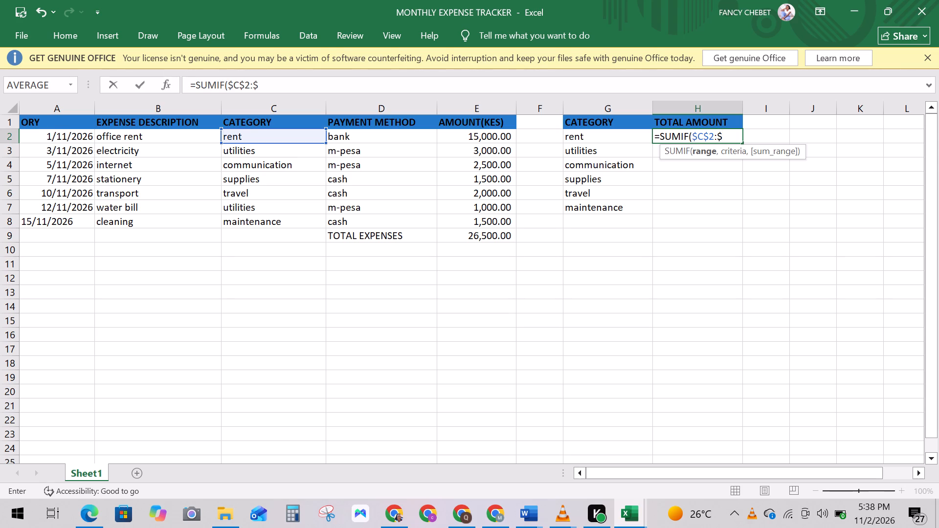
key(c)
key(shift+dollar)
key(8)
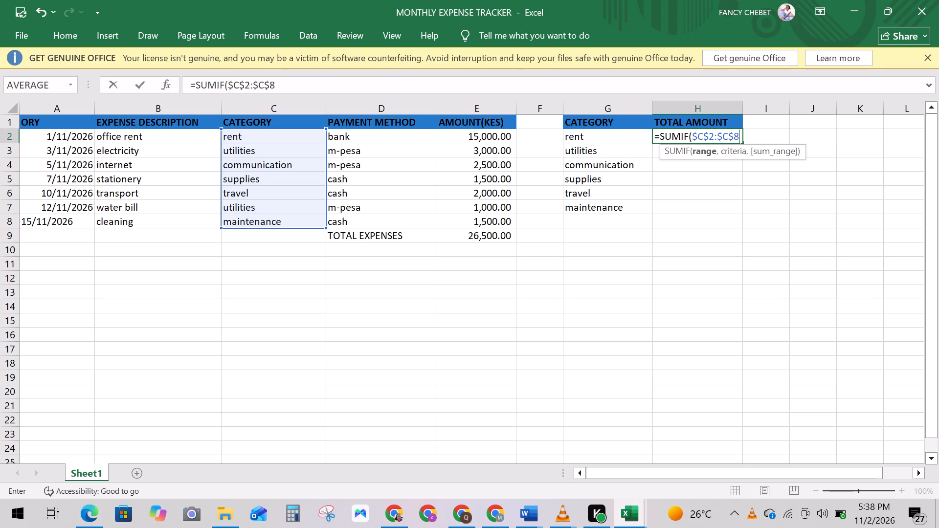
key(comma)
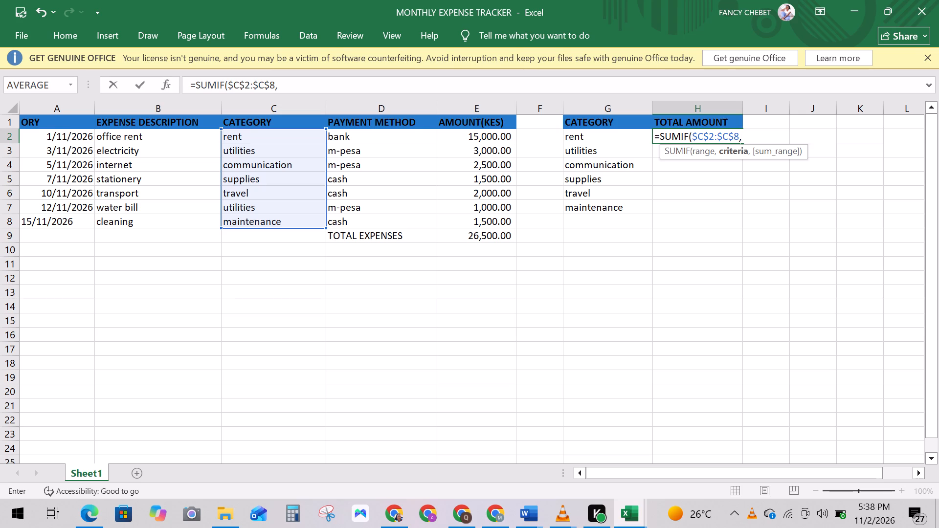
text(G2)
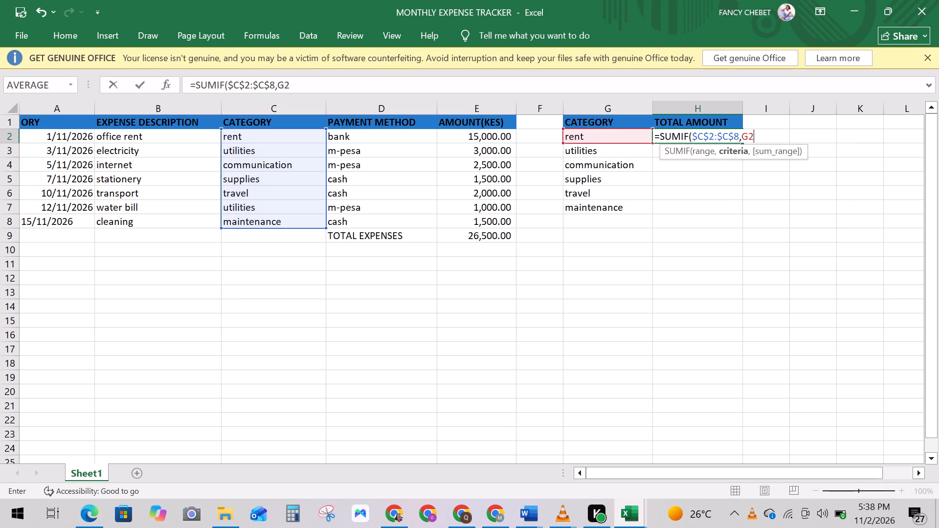
key(comma)
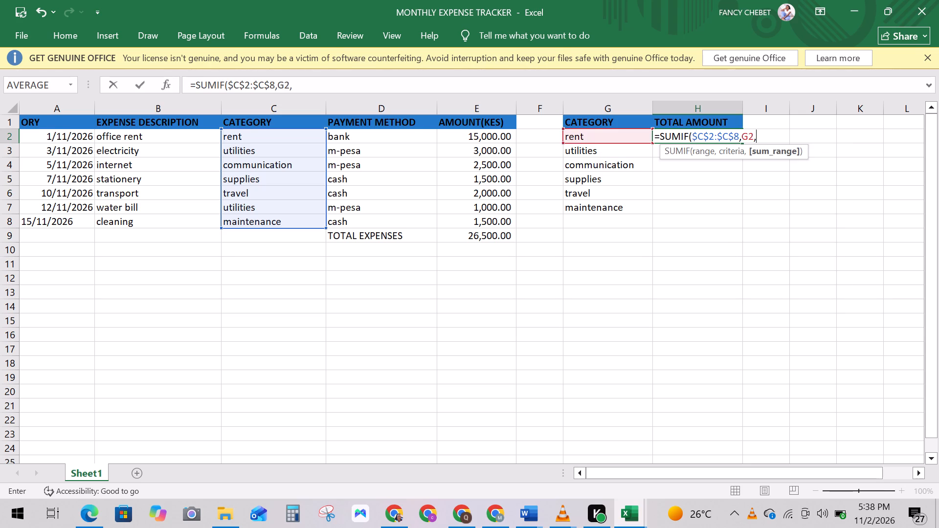
key(shift+dollar)
key(e)
key(shift+dollar)
key(2)
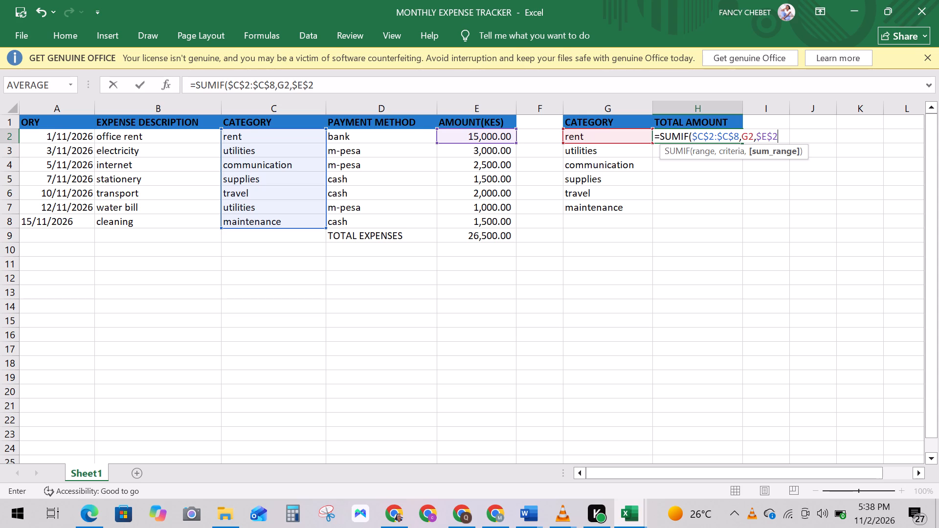
key(shift+colon)
key(shift+dollar)
key(e)
key(shift+dollar)
key(8)
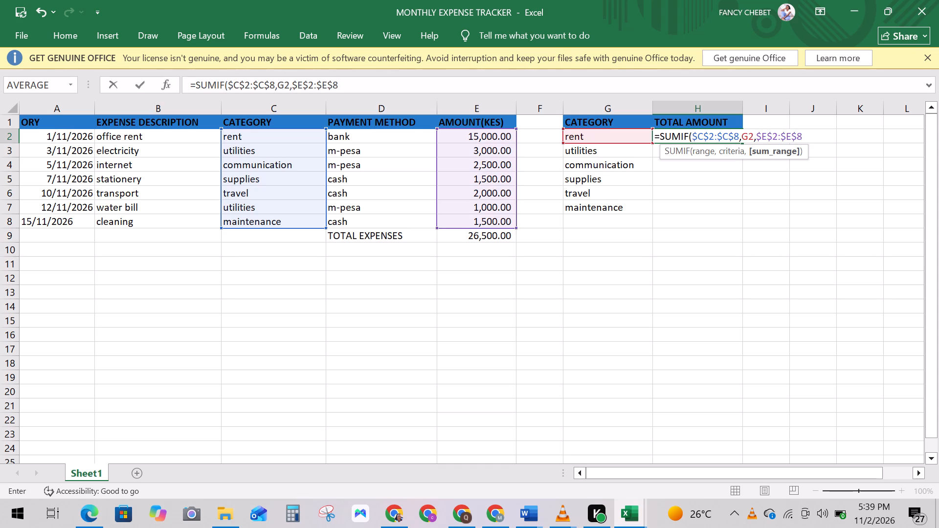
key(shift+parenright)
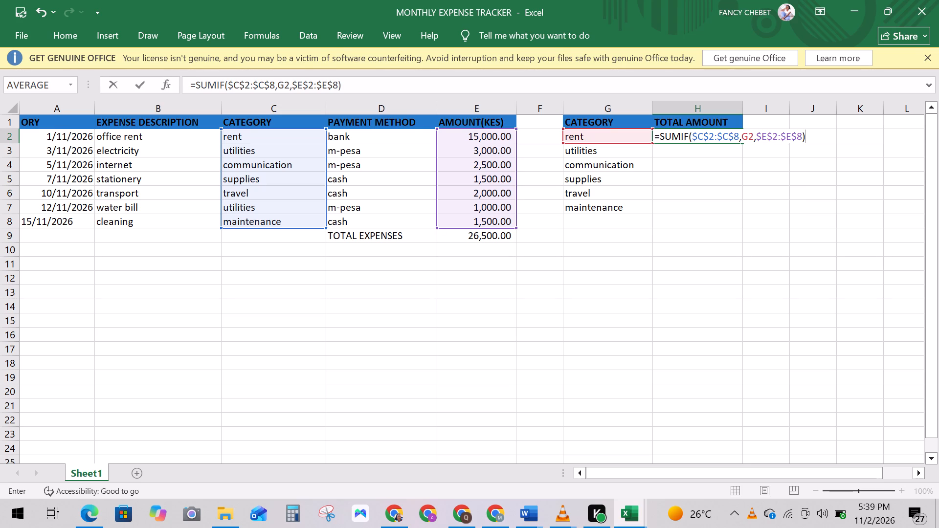
key(Return)
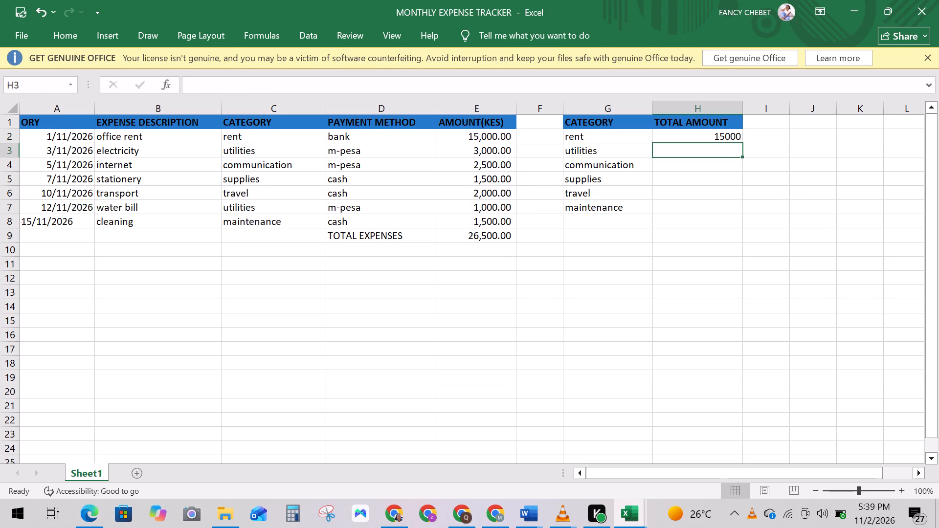
Fill the SUMIF formula from H2 down through H7 for the remaining categories.
click(675, 134)
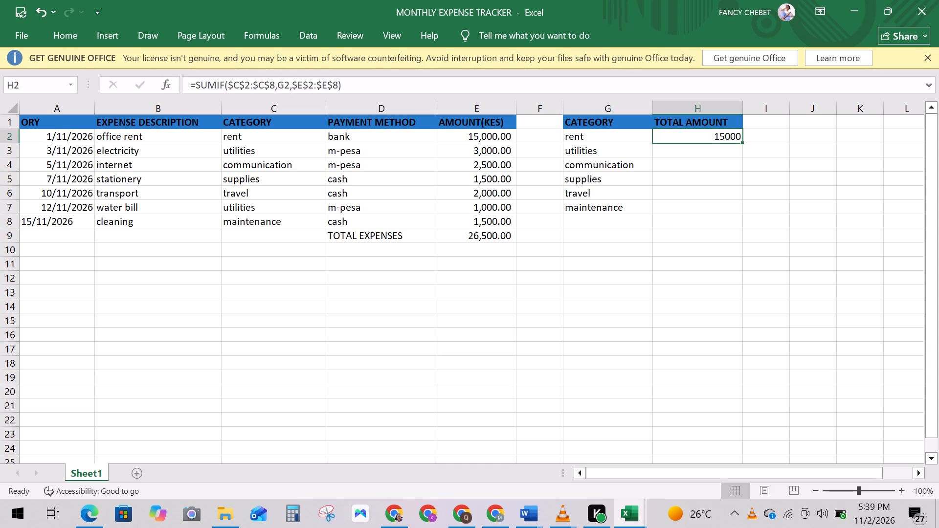
drag(741, 141, 746, 181)
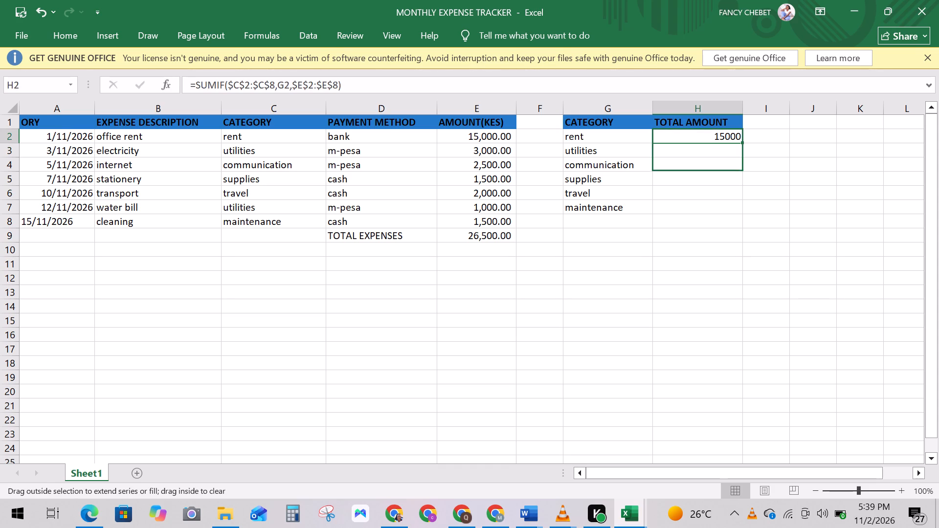
drag(746, 181, 743, 212)
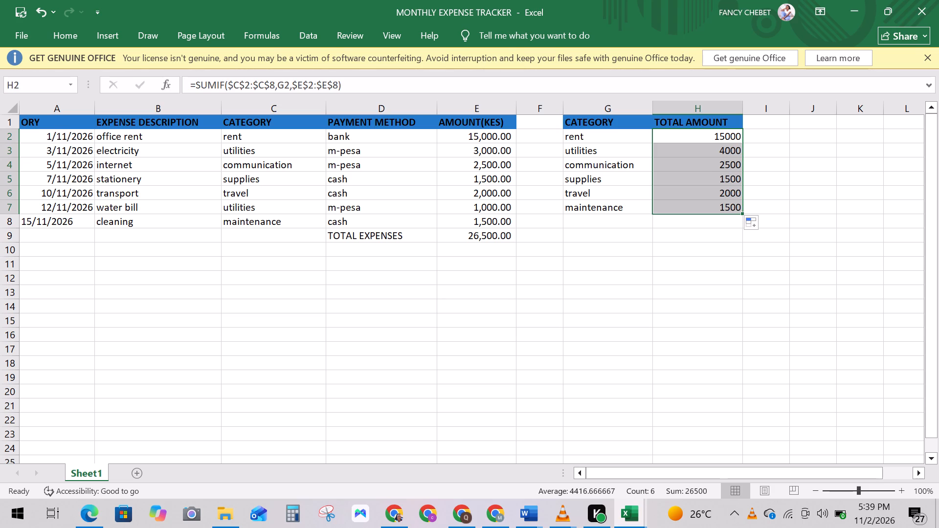
Format the total amounts in H2:H7 with the comma number style.
click(57, 32)
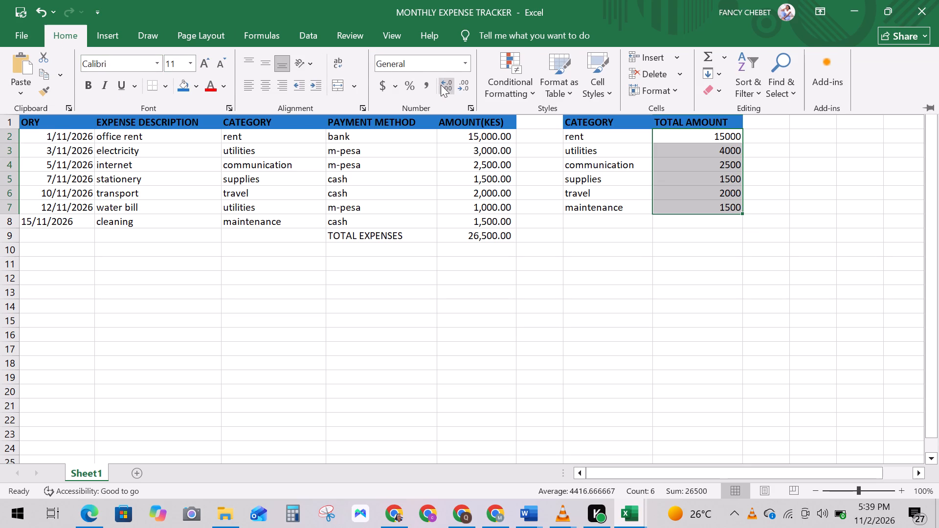
click(422, 84)
click(785, 142)
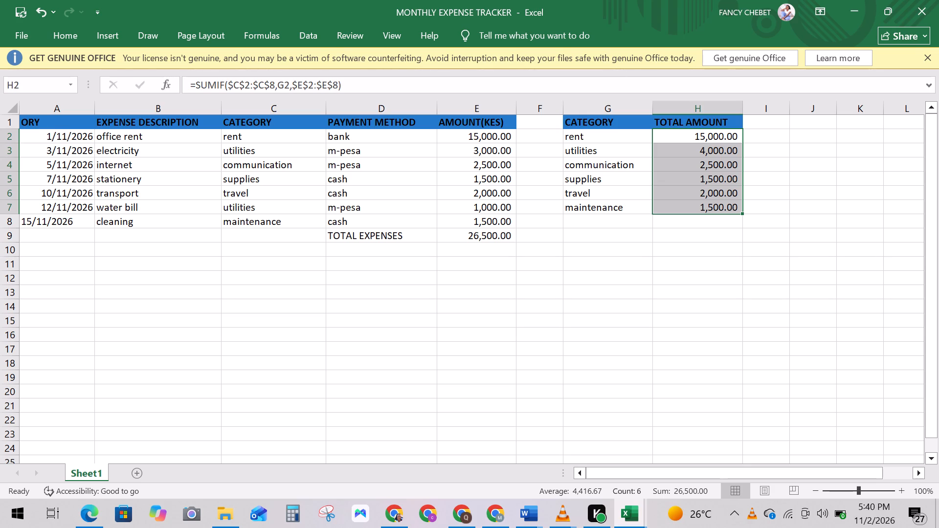
Enter the label HIGHEST EXPENSE in cell G9 below the category summary.
click(579, 237)
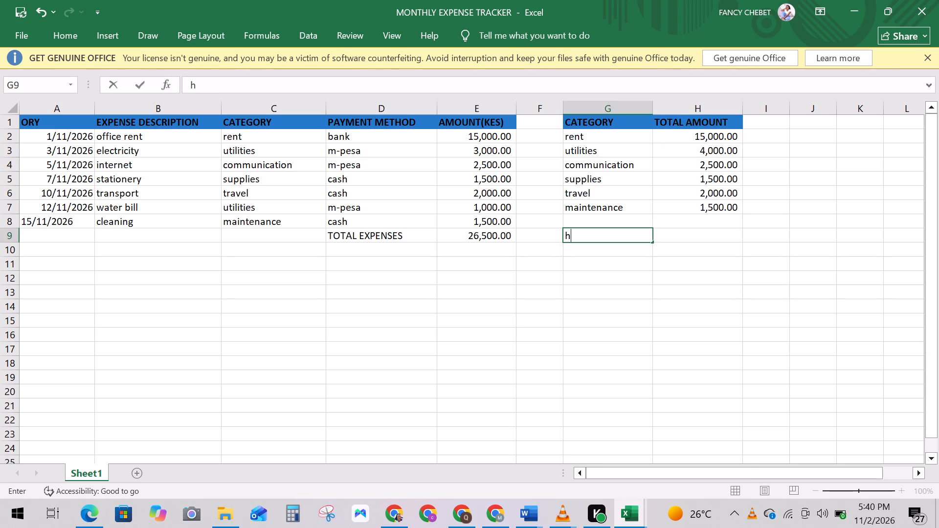
key(BackSpace)
text(HIGHEST)
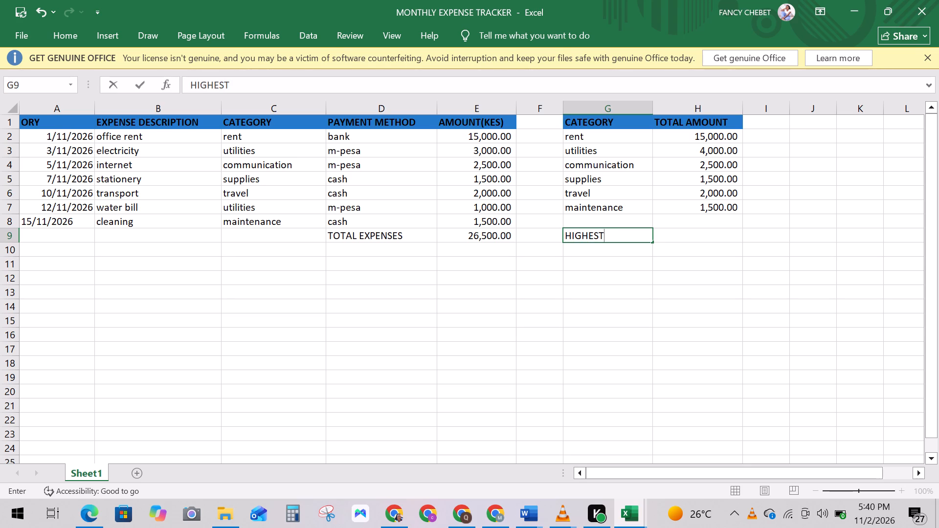
key(space)
text(EXPENSE)
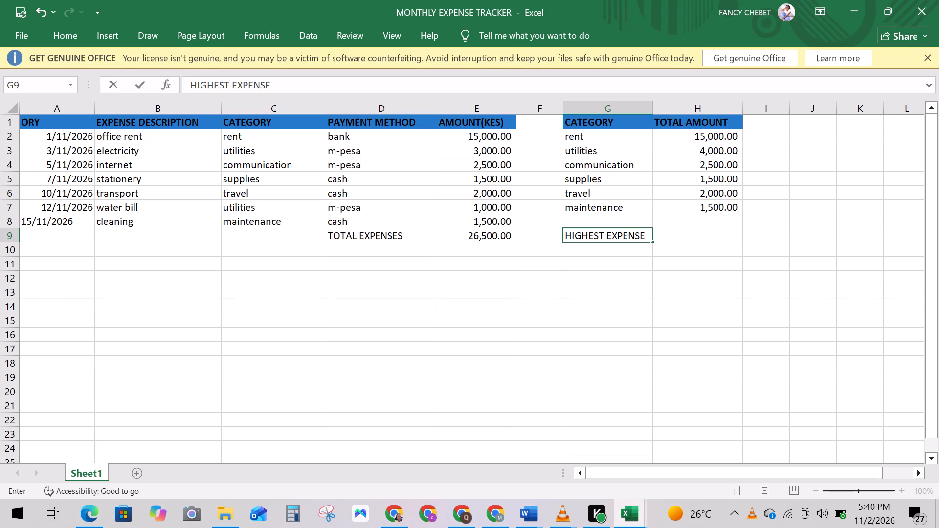
Enter the formula =MAX(H2:H7) in cell H9 to find the largest category total.
click(685, 239)
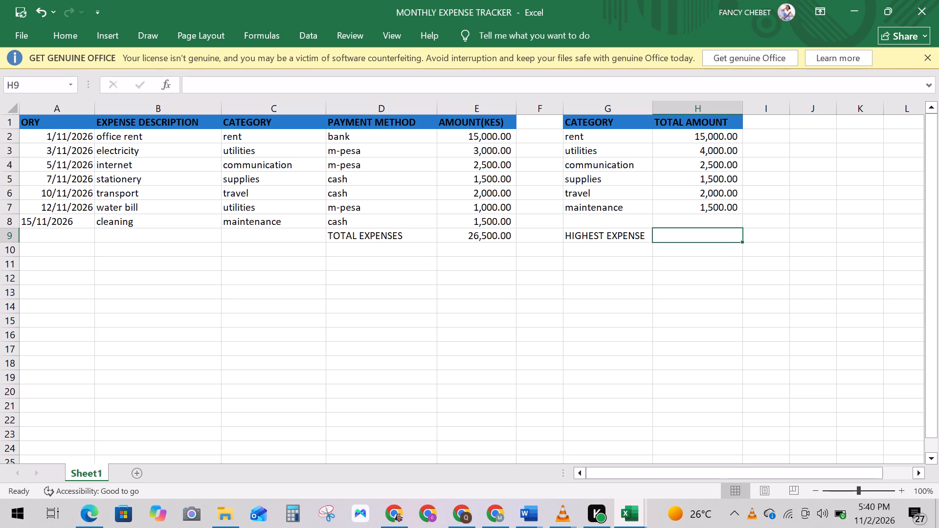
key(equal)
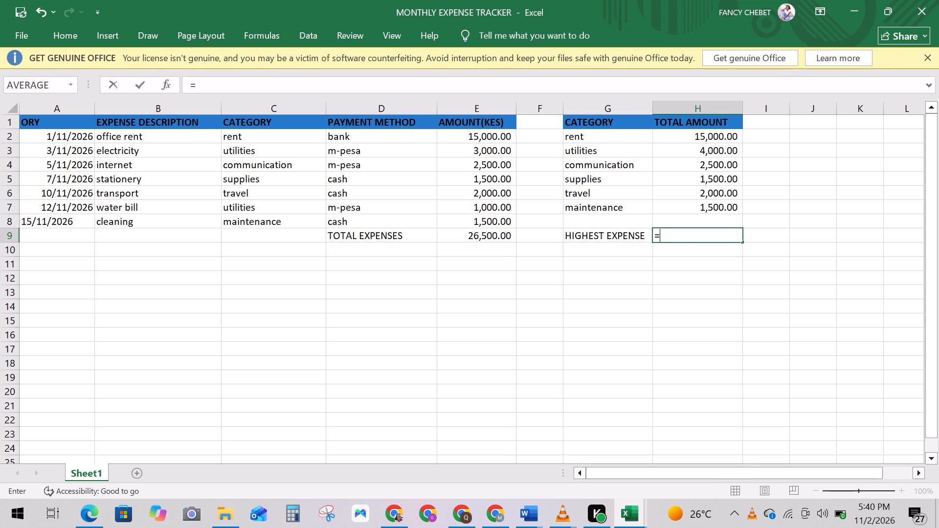
text(MAX)
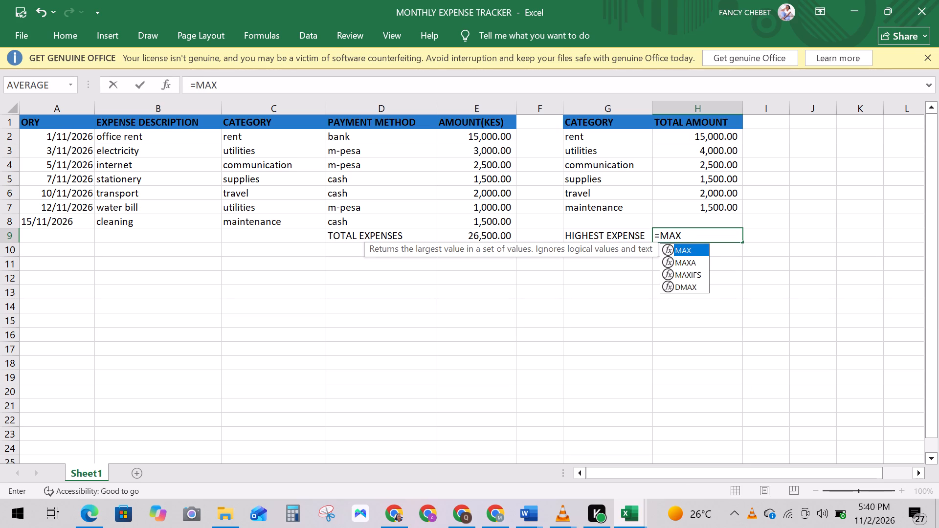
key(shift+asterisk)
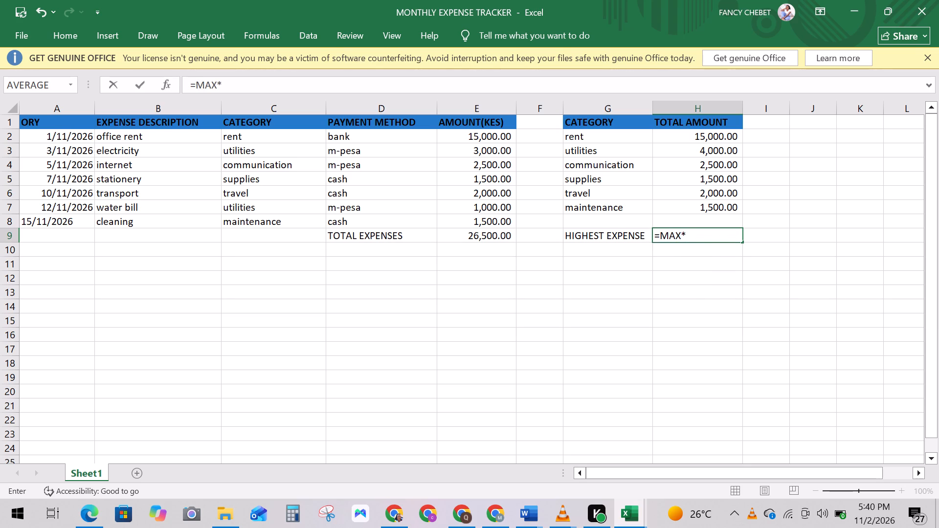
key(BackSpace)
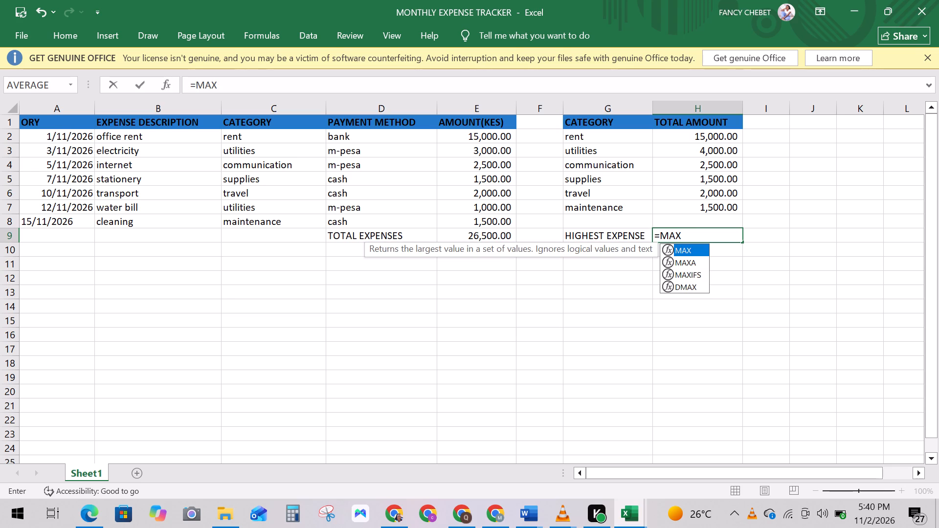
key(shift+parenleft)
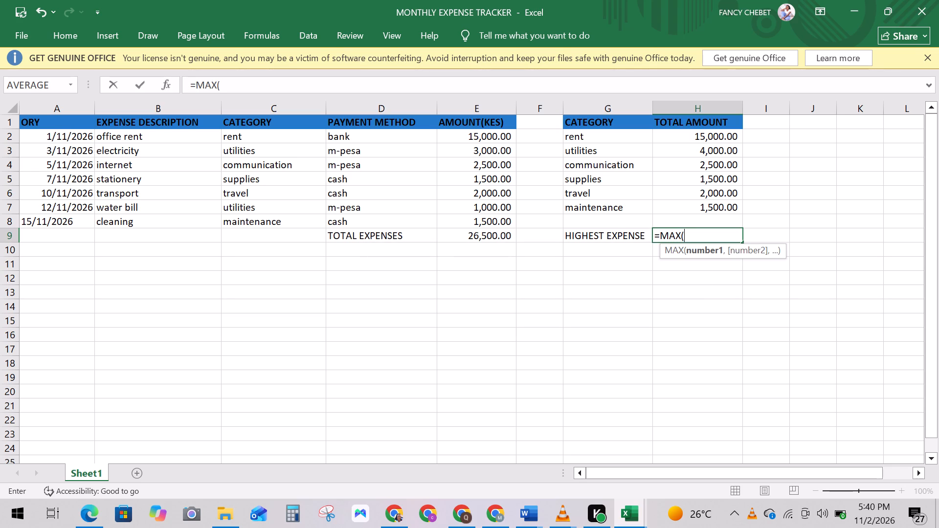
text(H2)
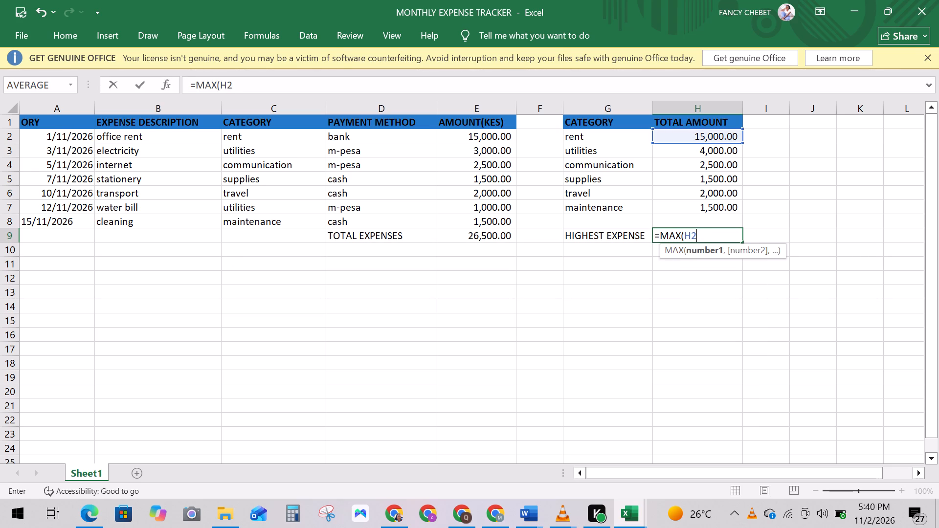
key(shift+colon)
key(h)
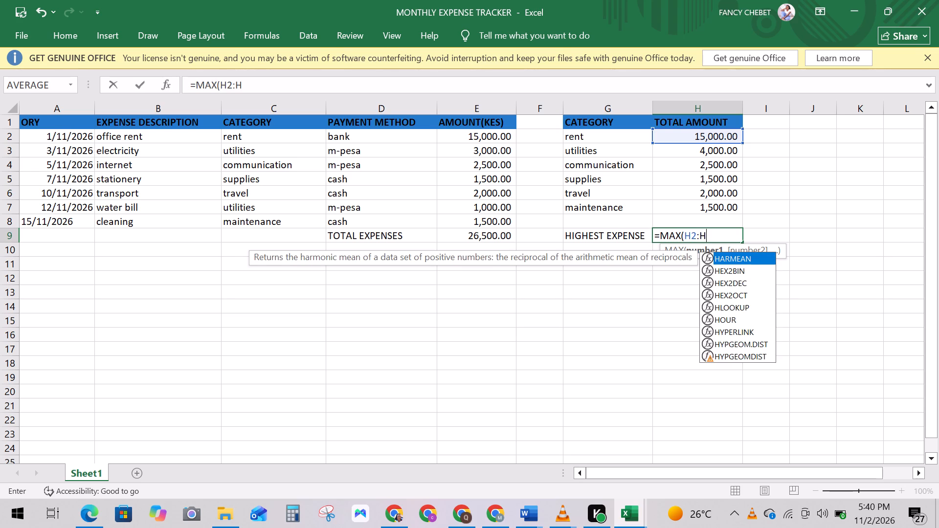
key(7)
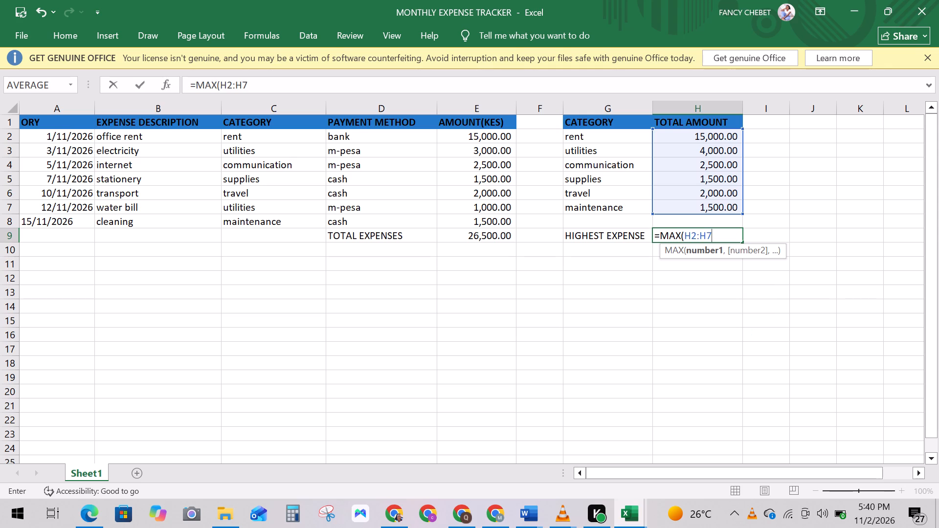
key(shift+parenright)
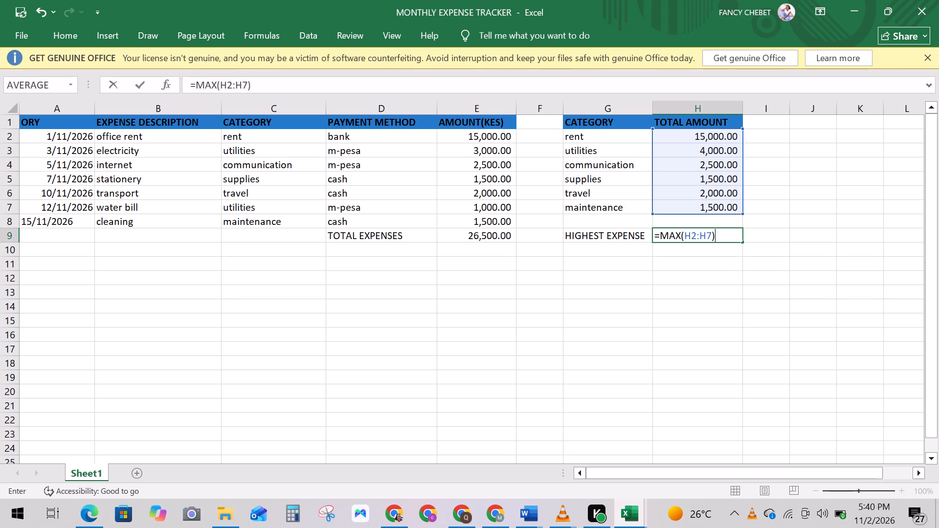
key(Return)
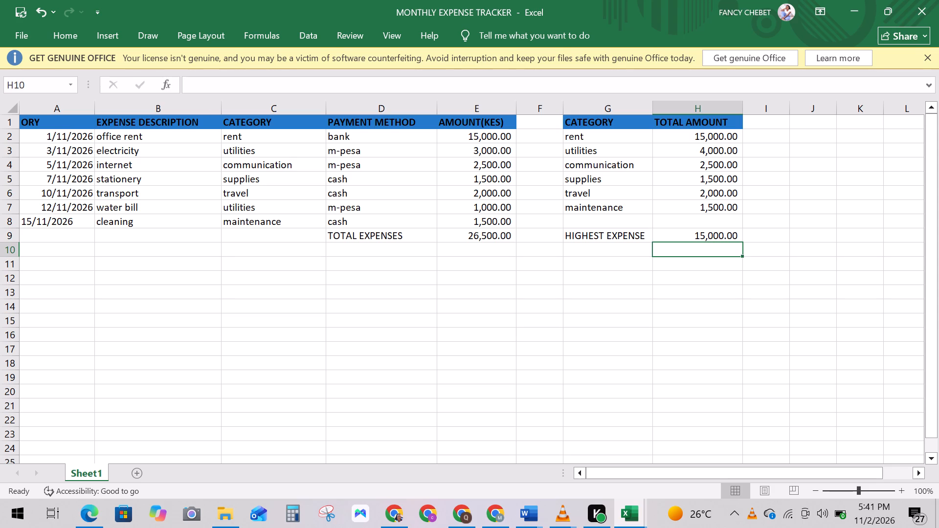
Enter the label LOWEST EXPENSE in cell G10 under the highest expense label.
click(594, 251)
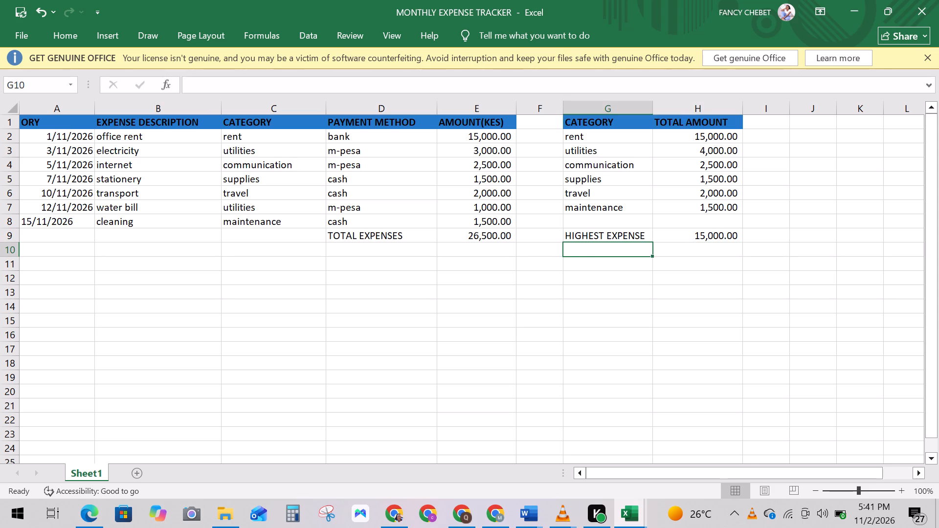
text(LOWEST EXPENSE)
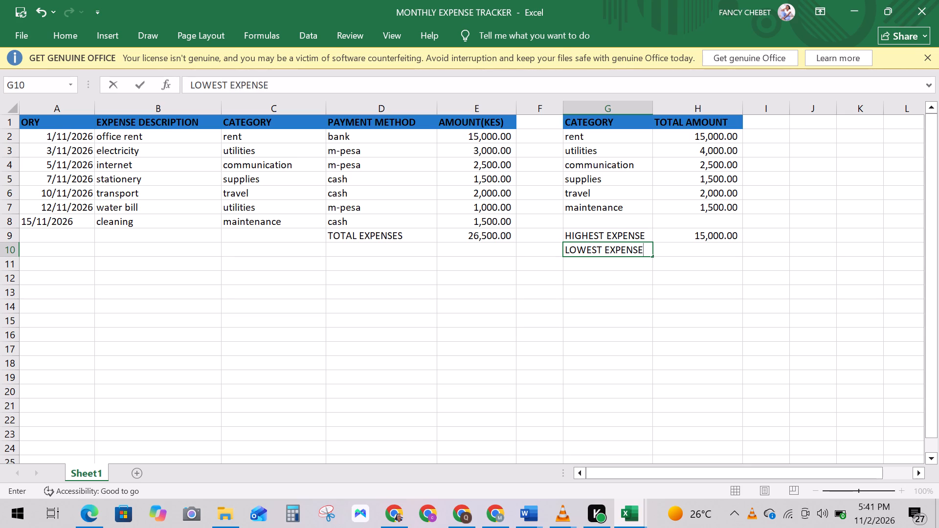
key(Right)
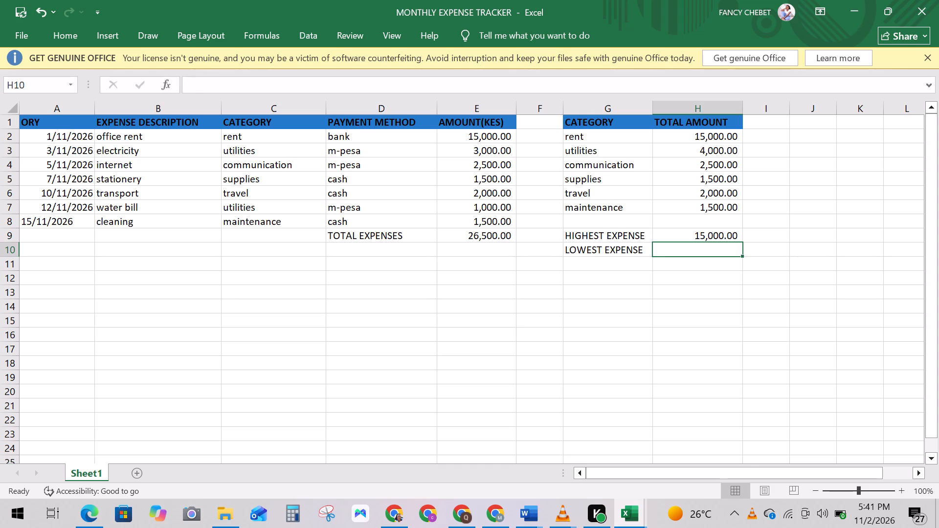
Enter the formula =MIN(H2:H7) in cell H10 to find the smallest category total.
key(equal)
text(MIN)
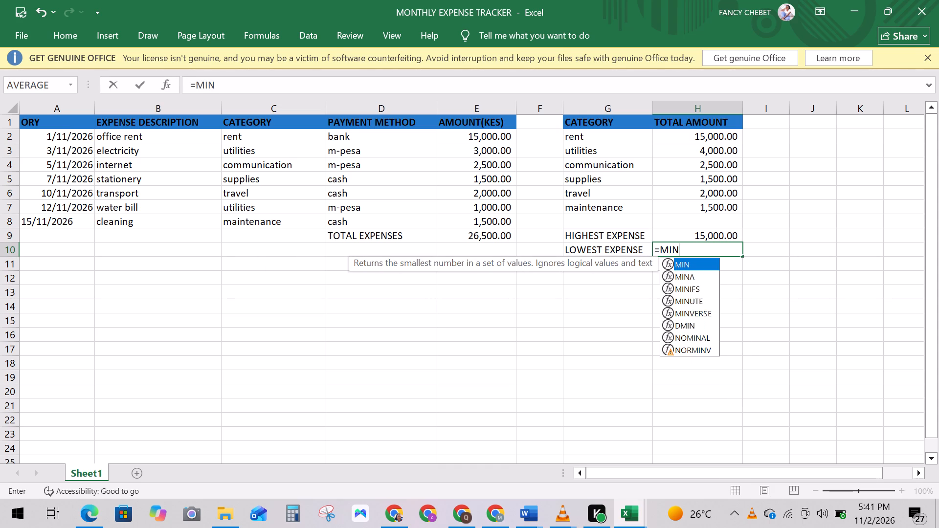
key(shift+asterisk)
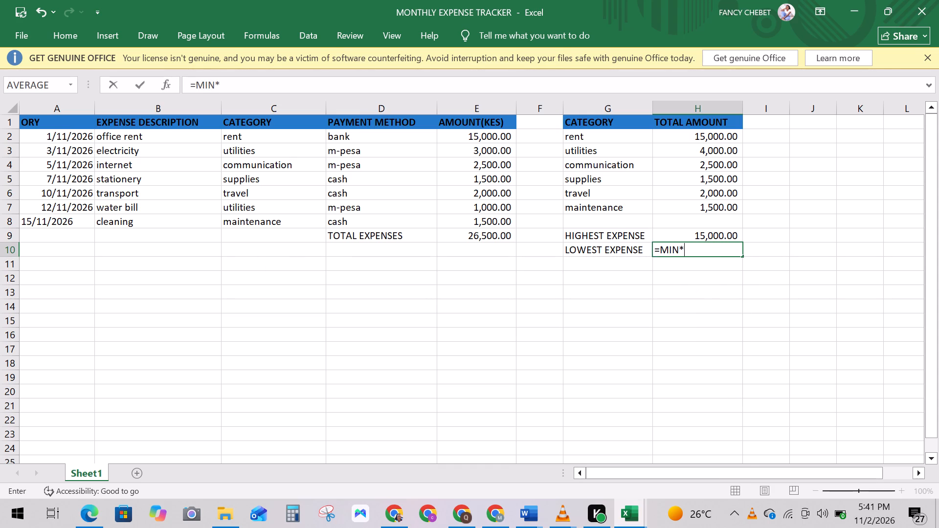
key(shift+BackSpace)
key(shift+parenright)
key(shift+BackSpace)
key(shift+parenleft)
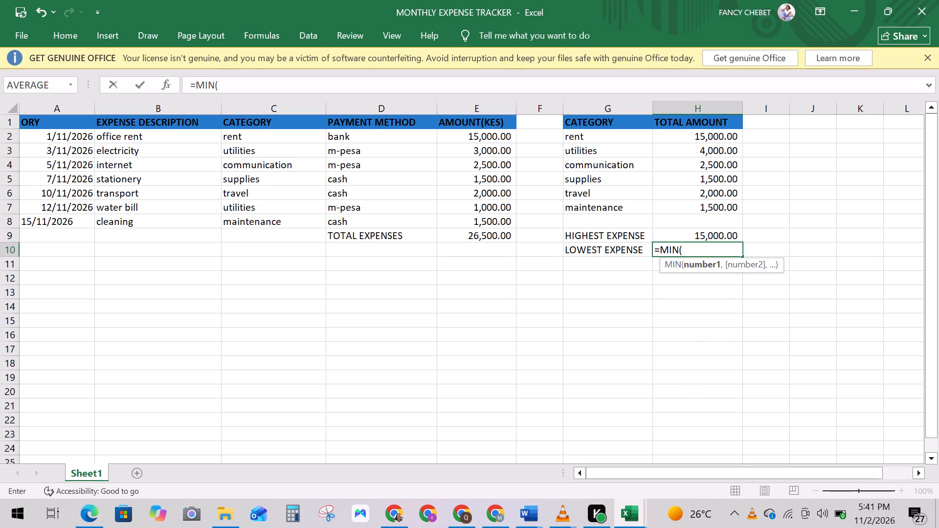
text(H2)
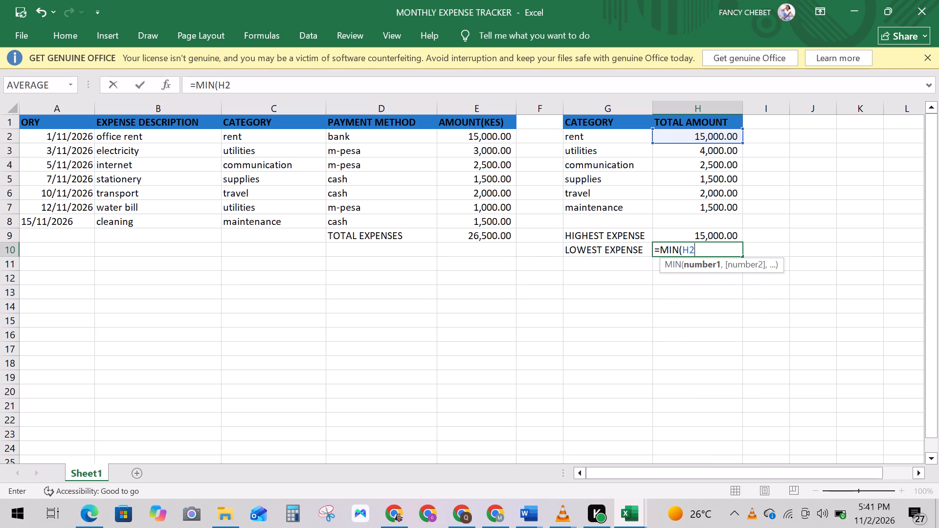
key(shift+colon)
text(H7)
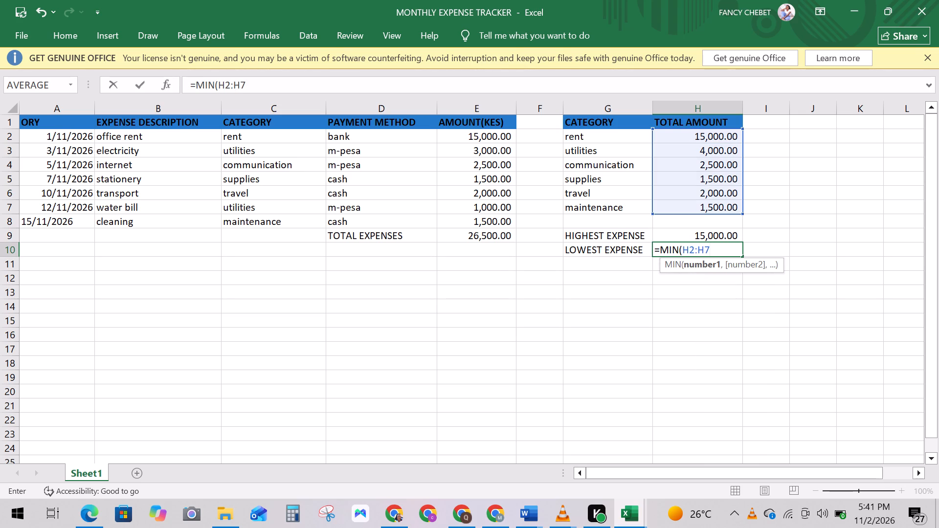
key(shift+underscore)
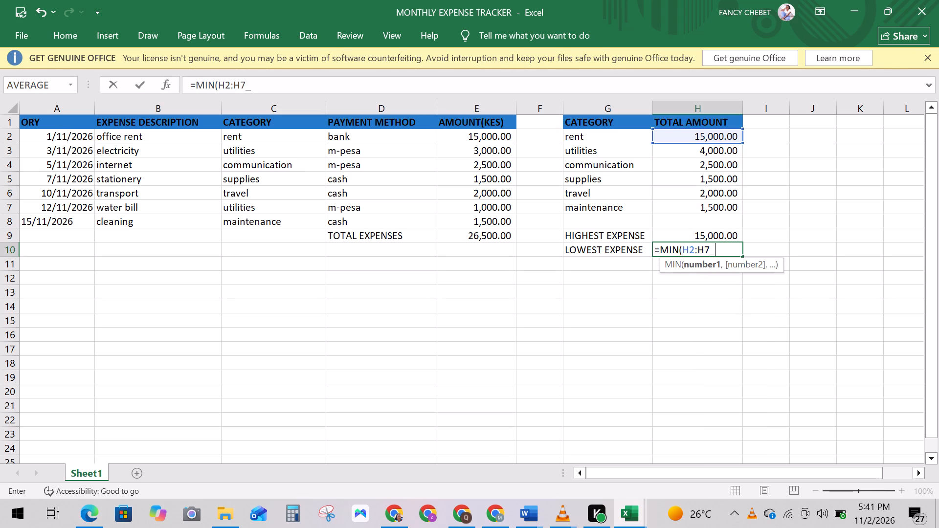
key(BackSpace)
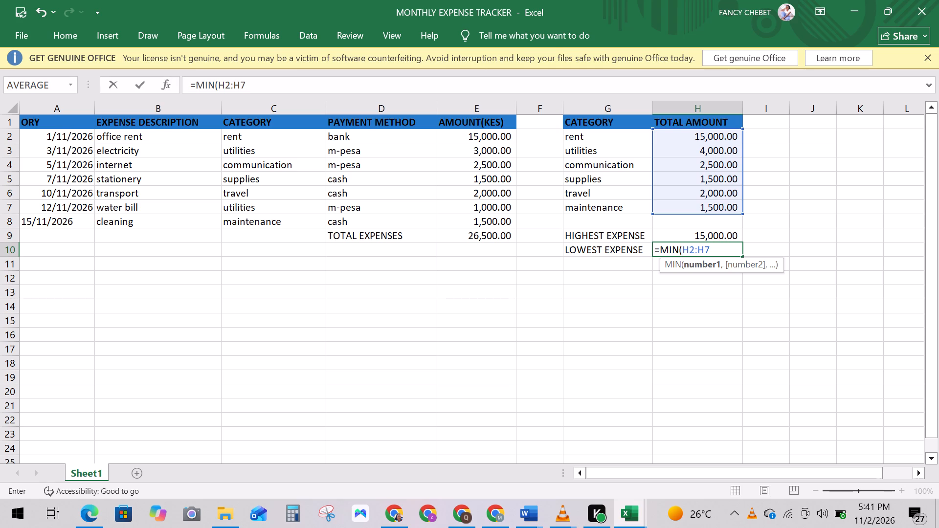
key(shift+parenright)
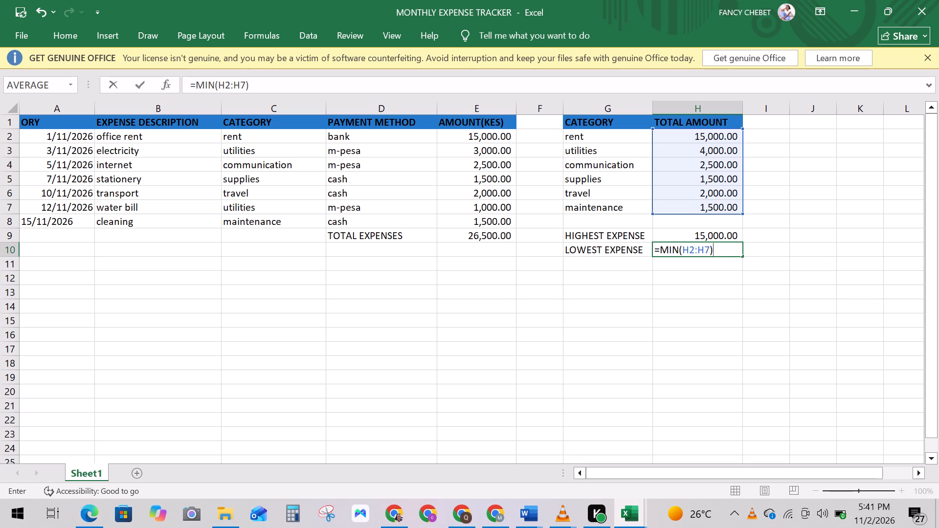
key(Return)
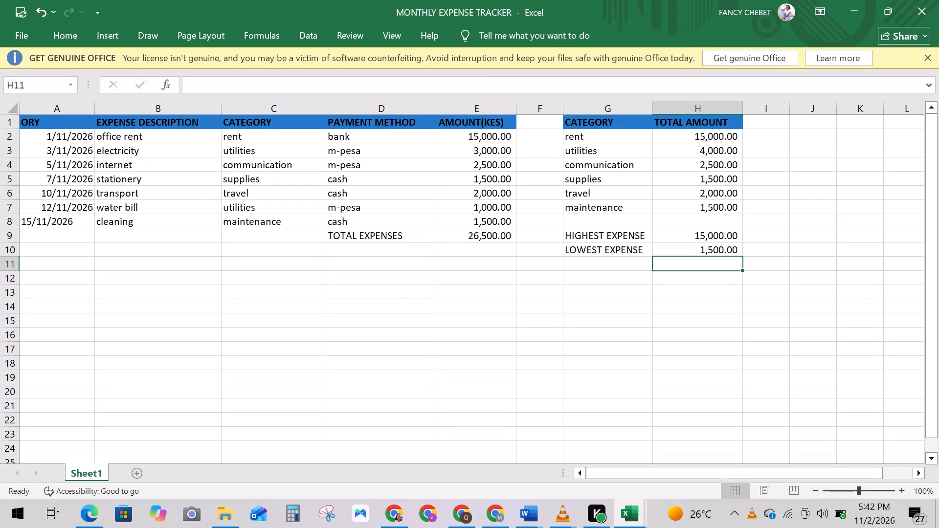
Dismiss the Office licence notice above the worksheet.
click(931, 57)
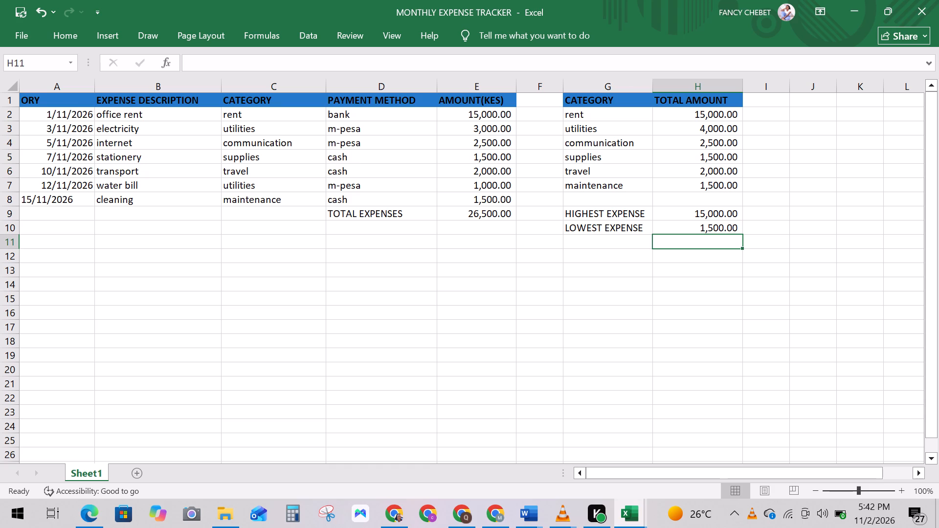
Select the category summary with its headers, range G1:H7.
drag(601, 101, 695, 175)
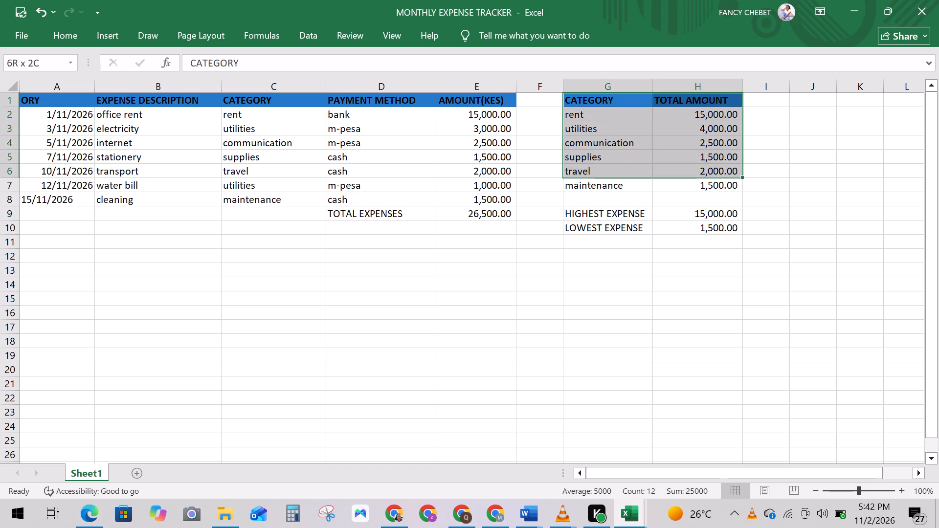
drag(695, 175, 697, 184)
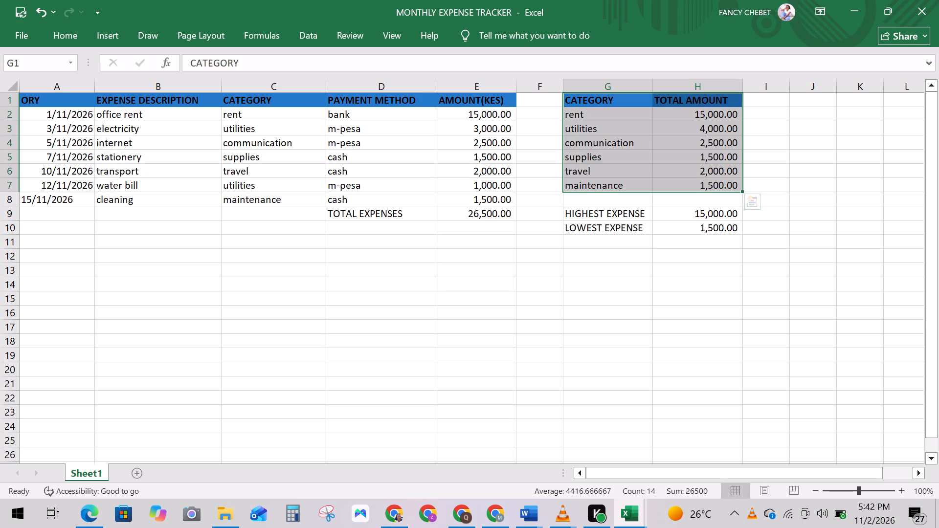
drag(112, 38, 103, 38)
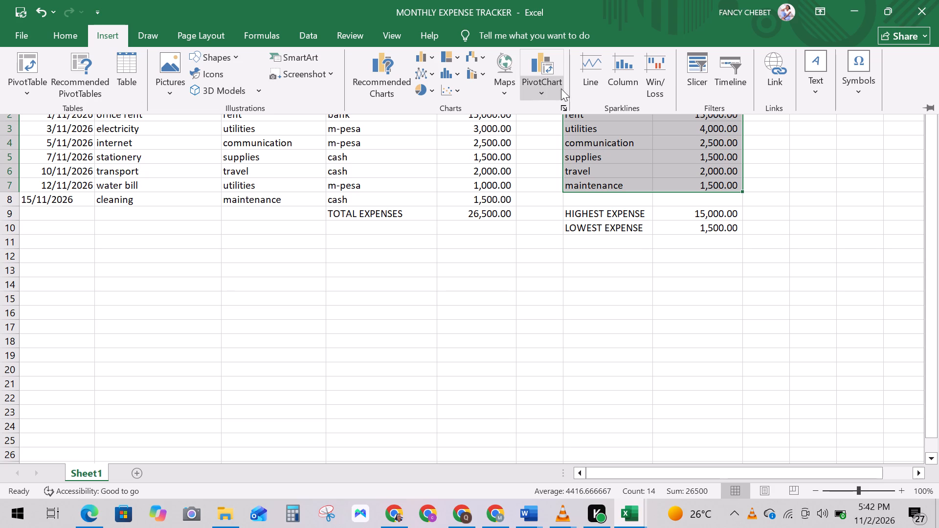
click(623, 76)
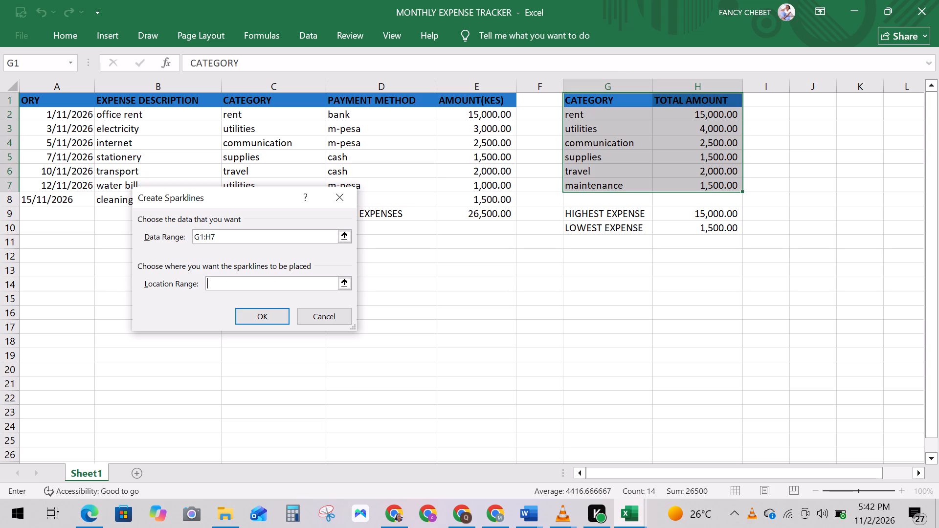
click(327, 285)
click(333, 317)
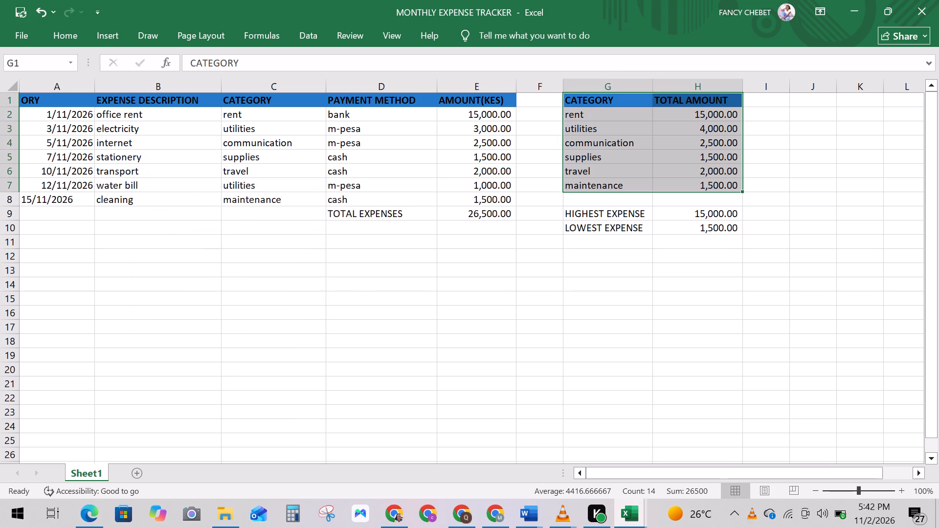
Insert a 2-D clustered column chart from the selected category totals.
click(103, 39)
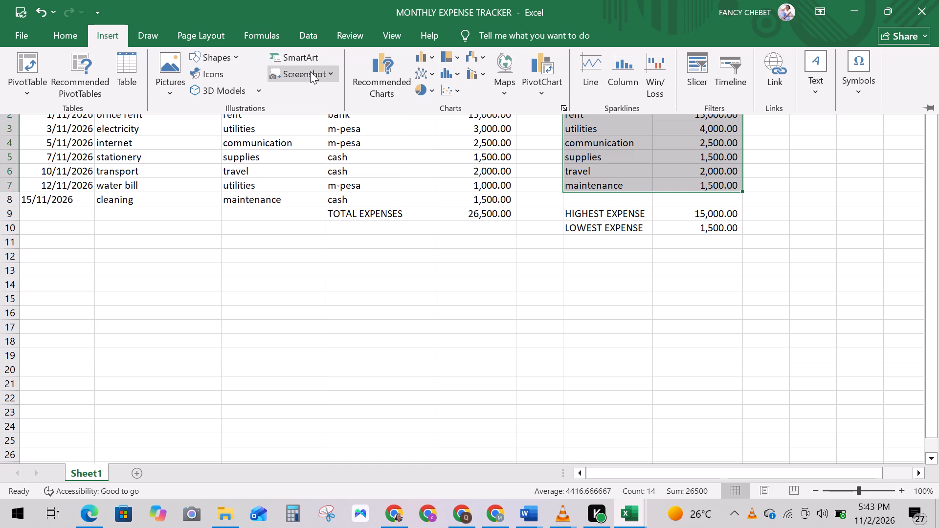
click(416, 56)
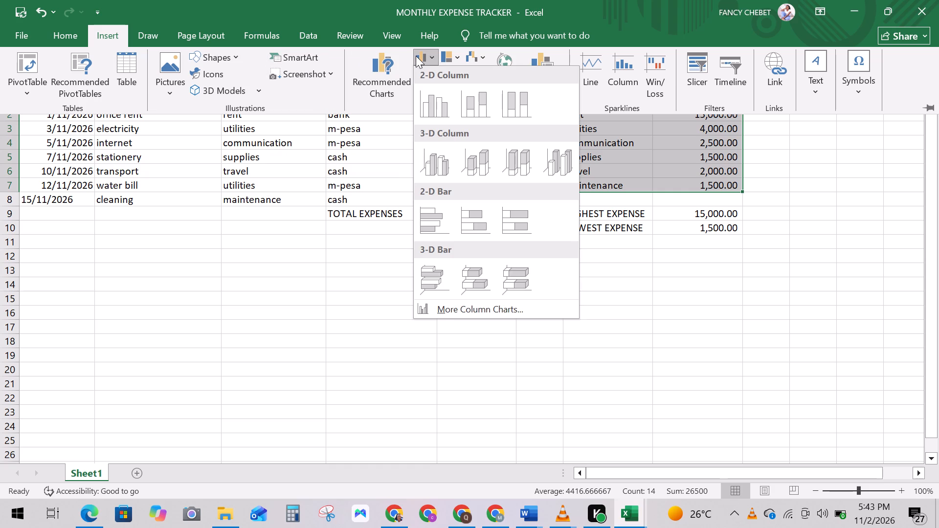
click(427, 94)
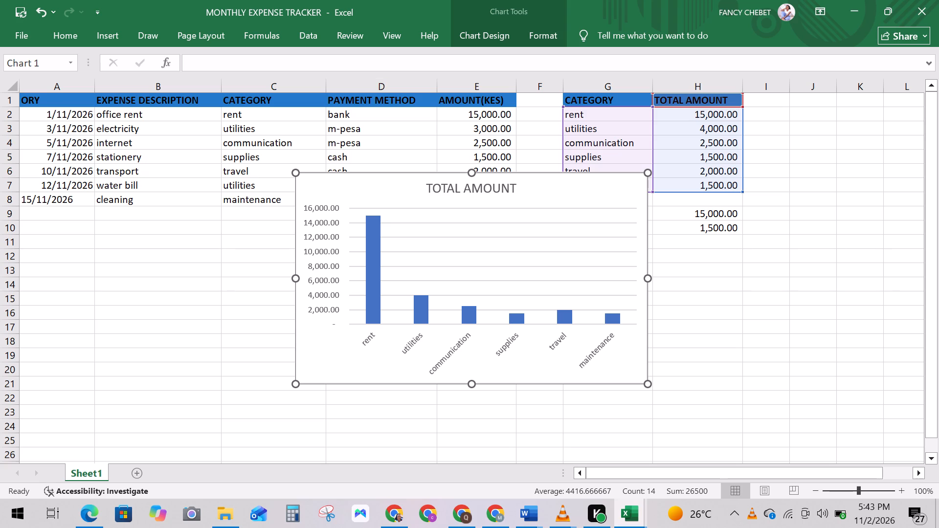
Replace the chart title with MONTHLY EXPENSE BY CATEGORY.
click(448, 190)
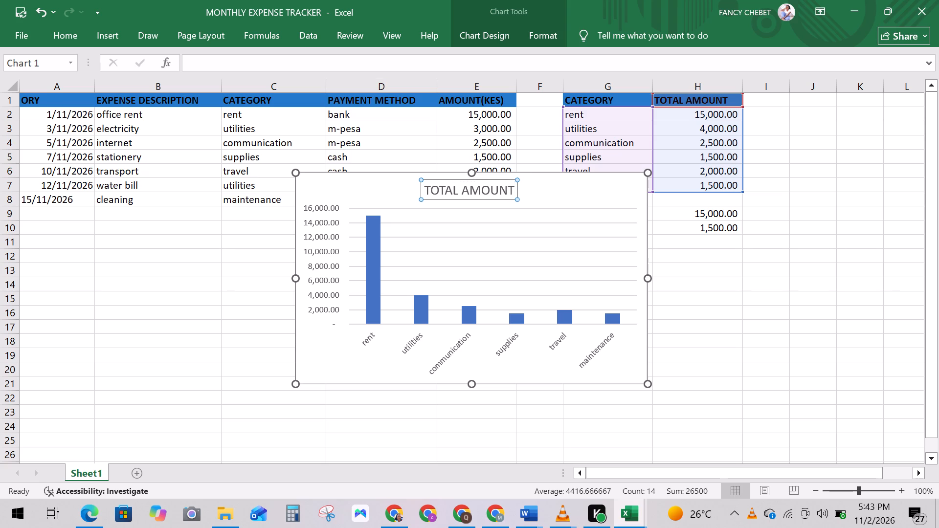
double_click(450, 187)
triple_click(450, 187)
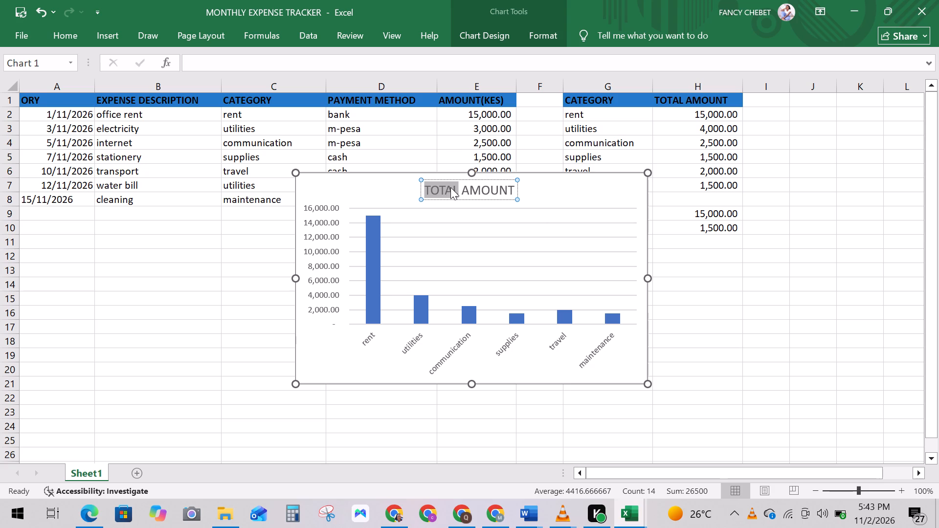
triple_click(450, 187)
triple_click(450, 190)
key(space)
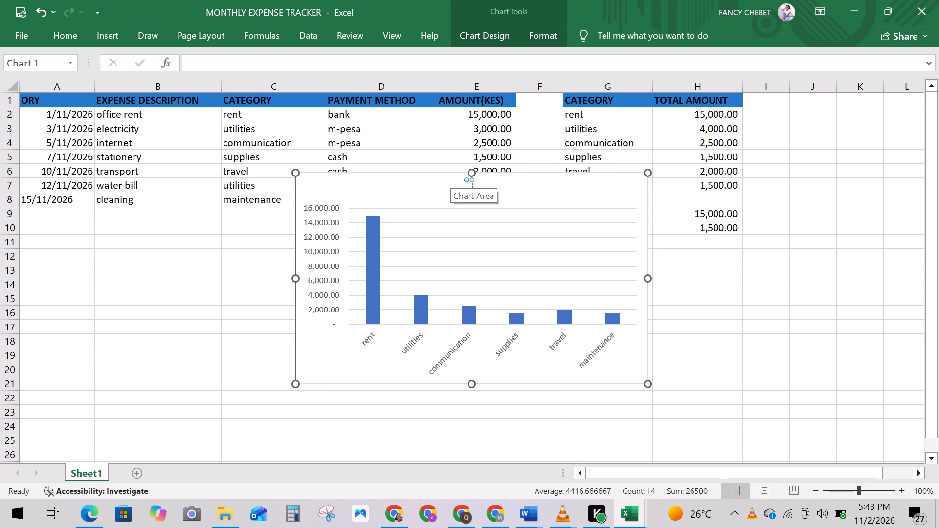
text(MON)
text(THLY)
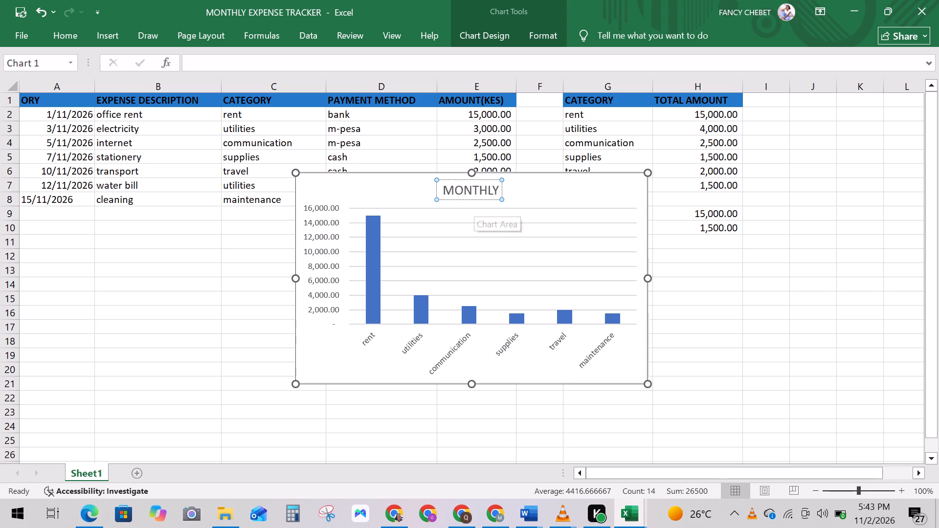
key(space)
text(EXPENSE BY CATEGORY)
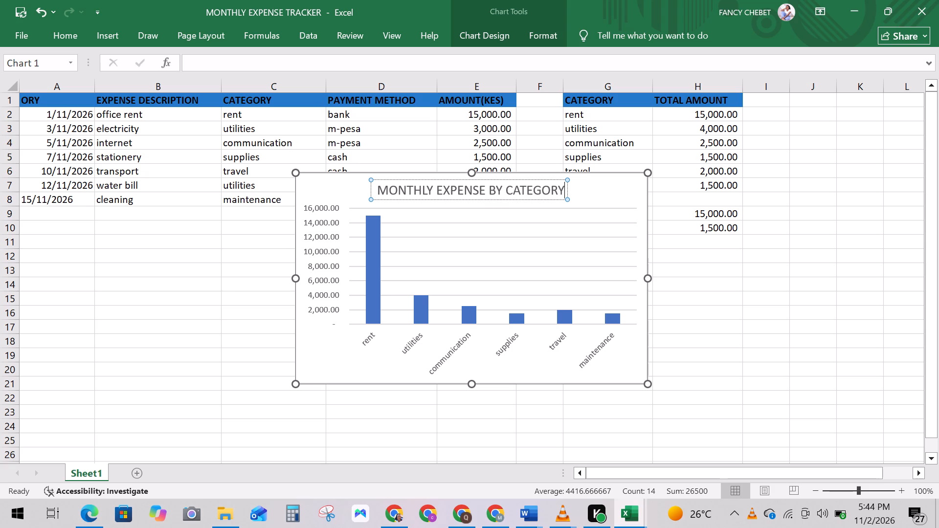
Move the column chart below both tables, with its top edge at about row 12 and spanning columns C to G.
drag(637, 284, 634, 287)
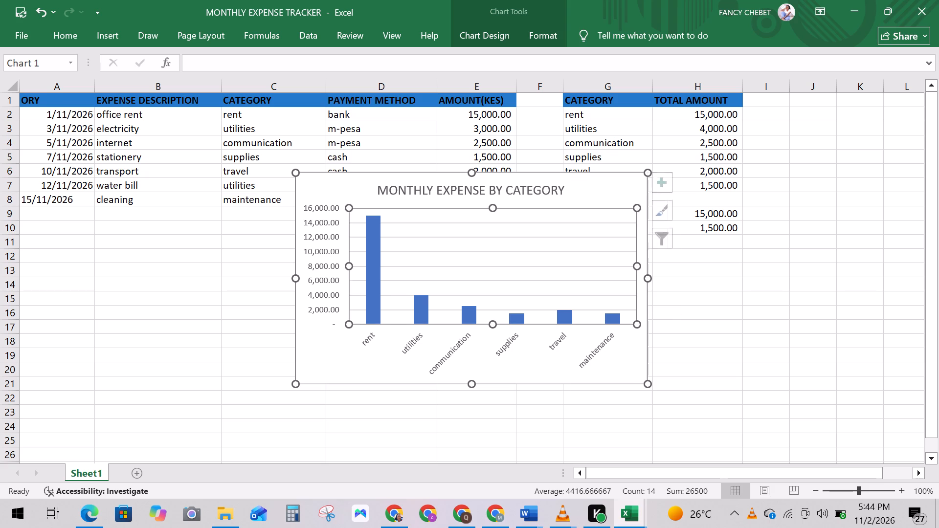
drag(634, 287, 626, 342)
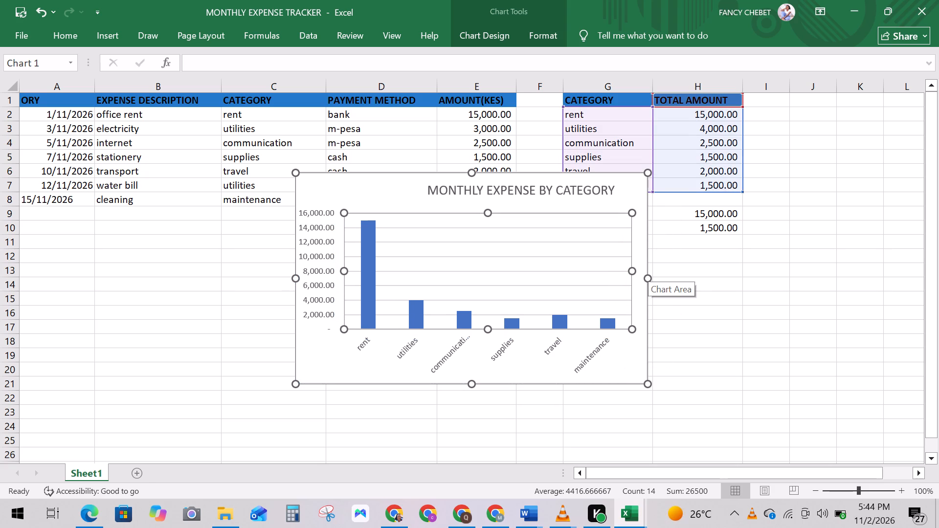
drag(648, 267, 656, 336)
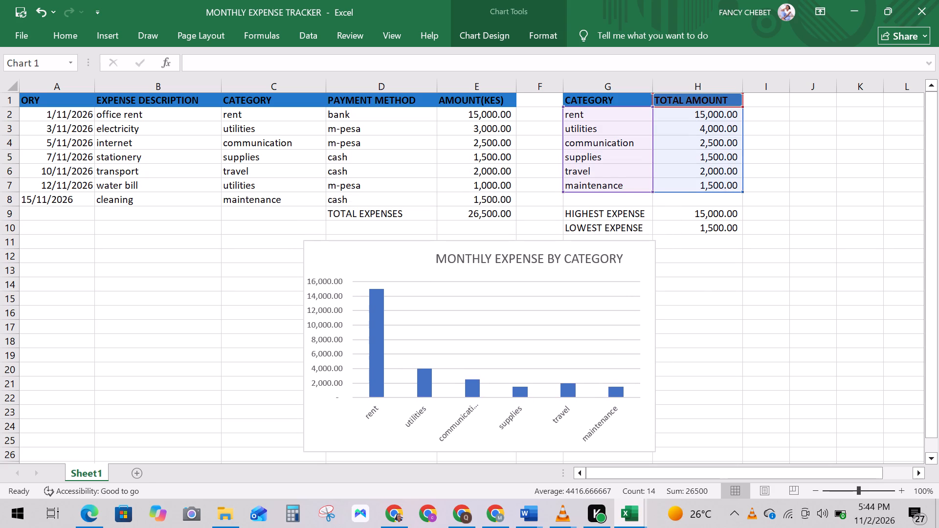
drag(656, 336, 650, 347)
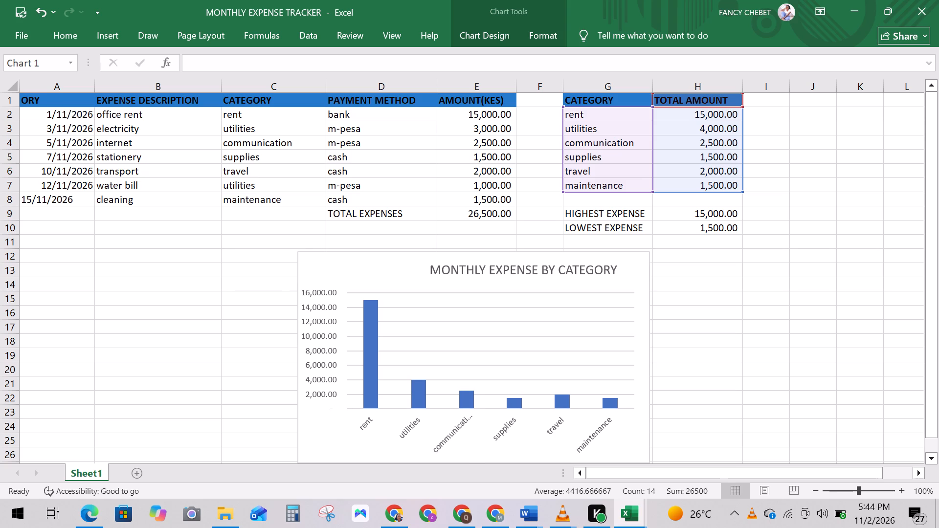
scroll(706, 348, down, 4)
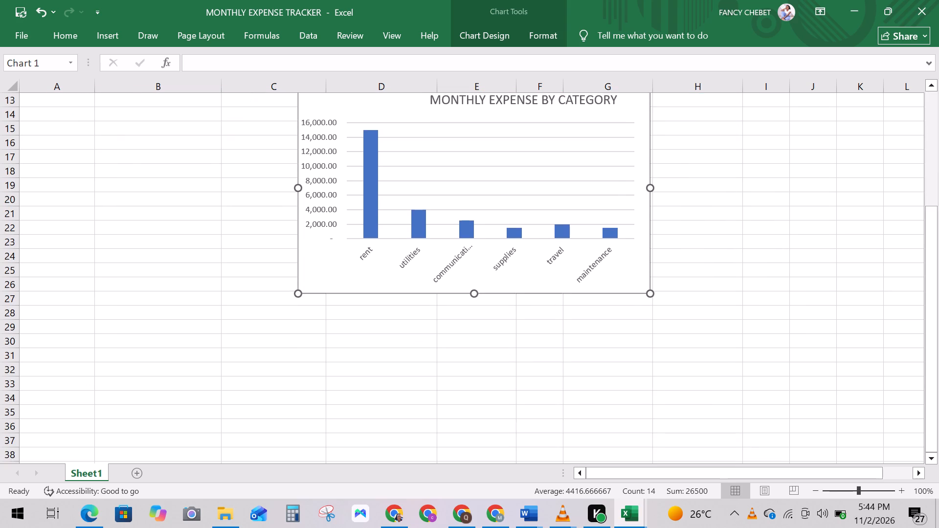
scroll(706, 348, up, 4)
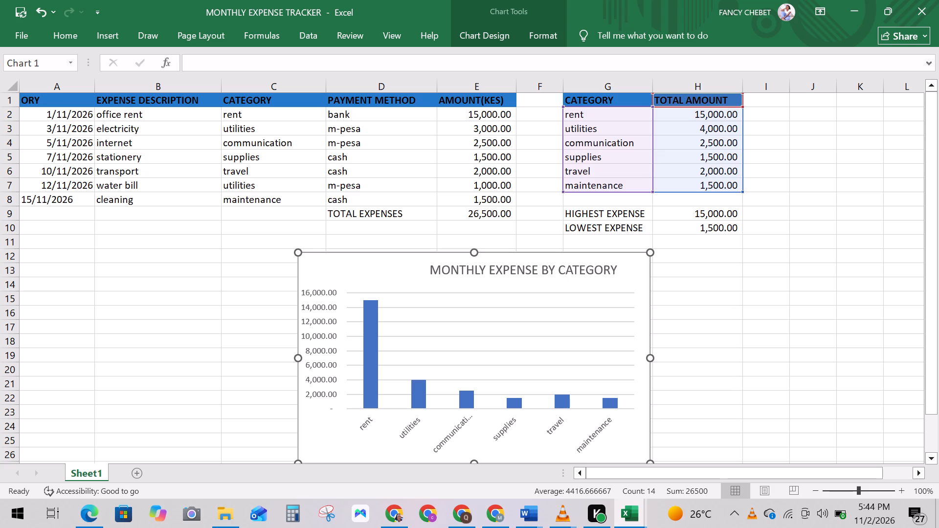
Apply All Borders to the expense table range A1:E7.
drag(60, 102, 61, 102)
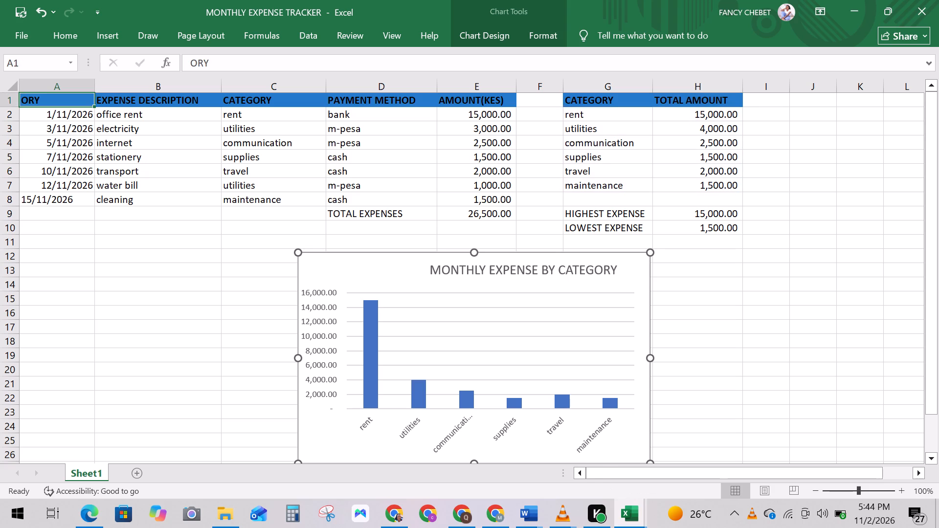
drag(61, 102, 449, 193)
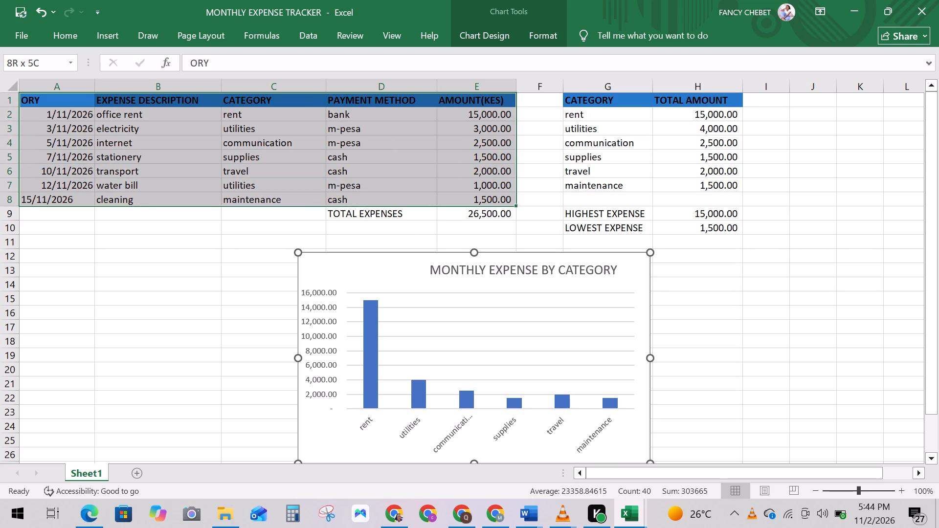
drag(449, 193, 475, 190)
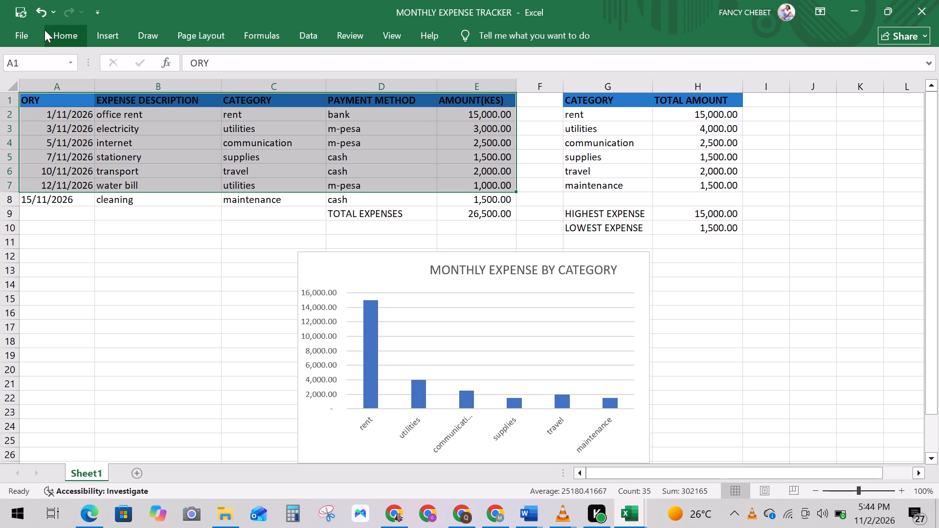
click(58, 31)
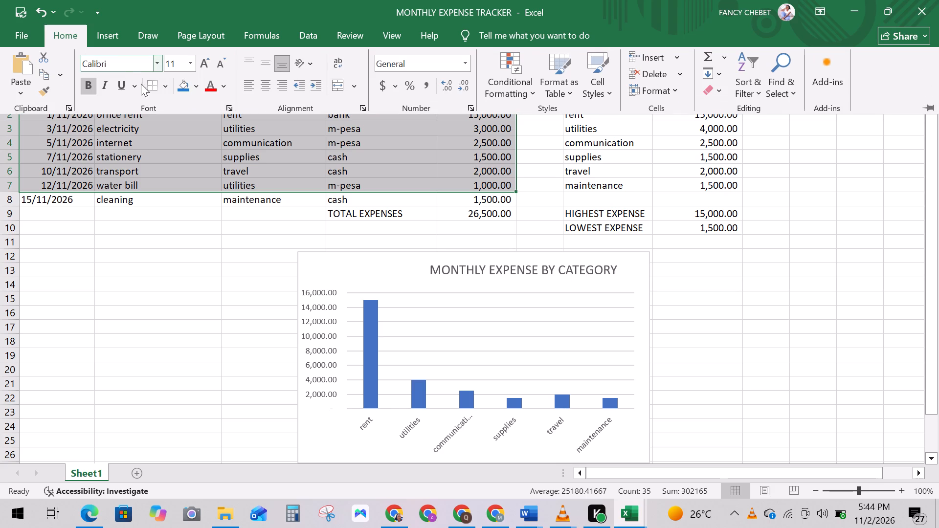
click(152, 90)
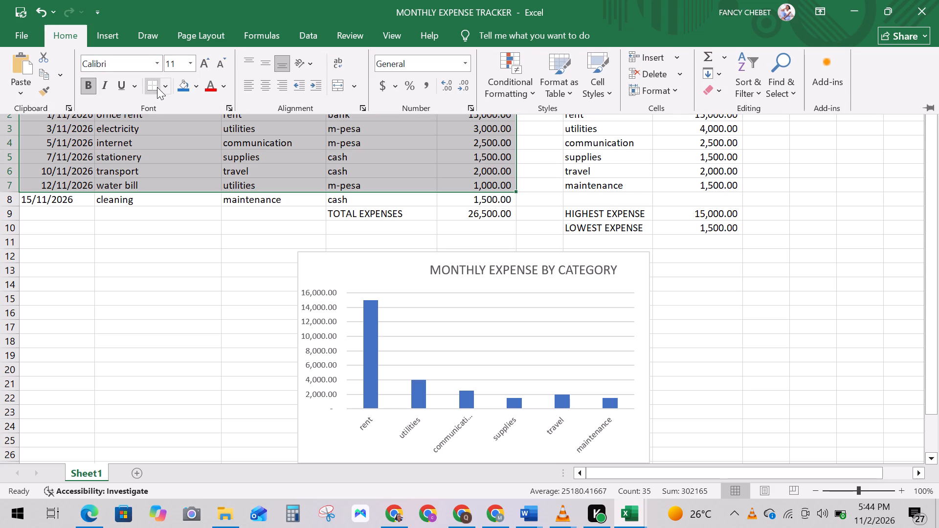
click(154, 86)
click(154, 86)
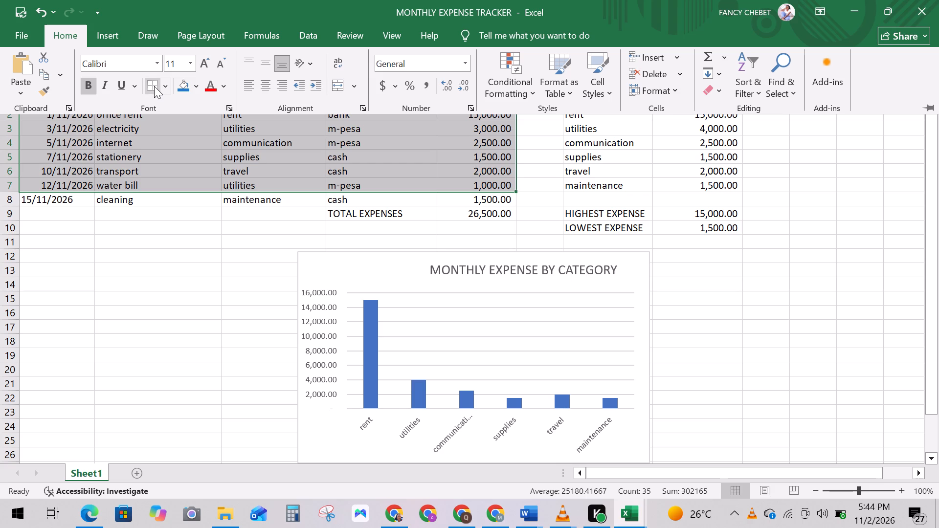
click(154, 86)
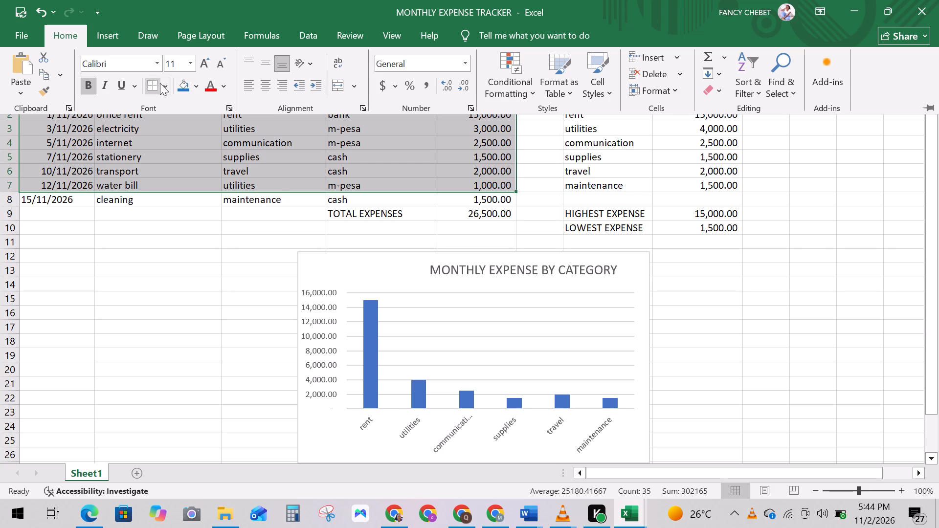
click(160, 83)
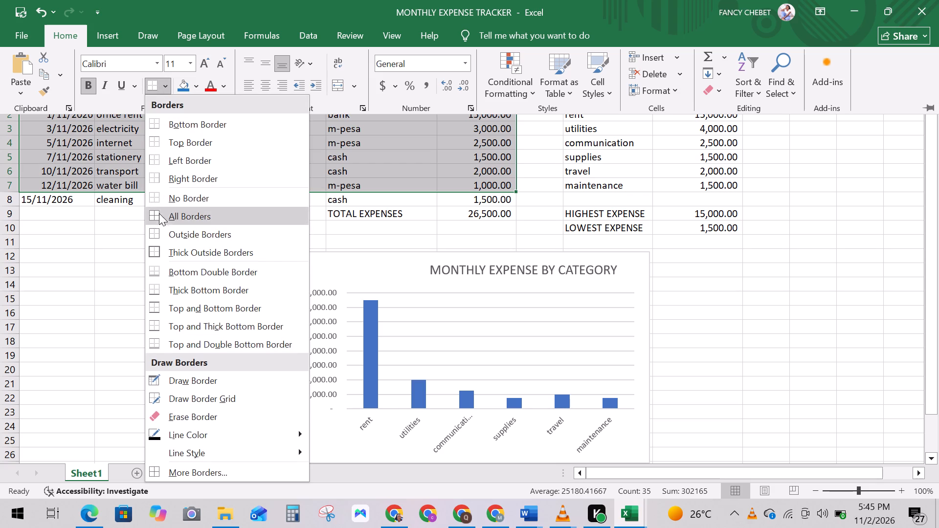
click(183, 218)
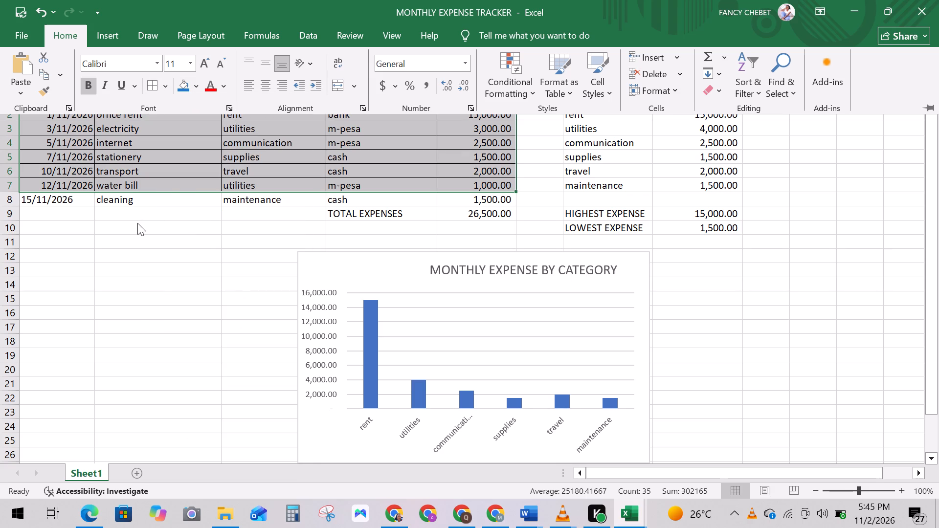
click(137, 223)
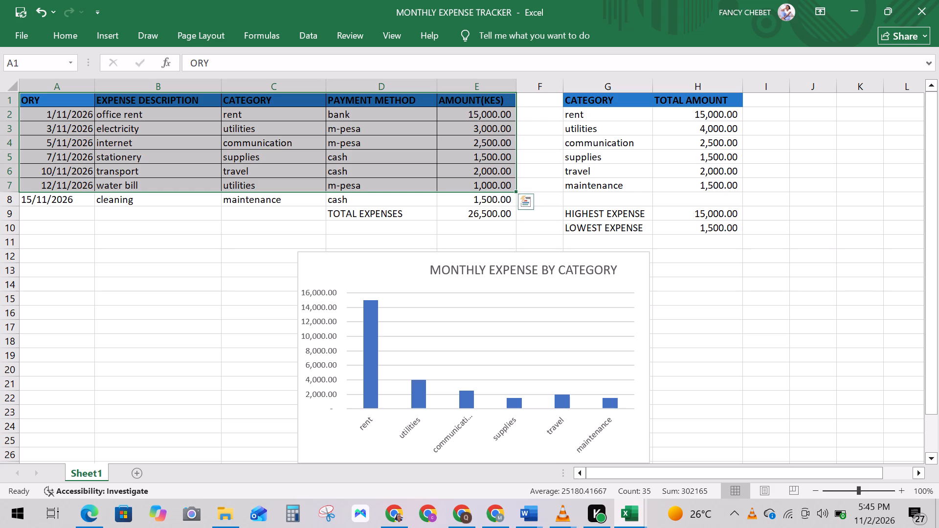
Apply All Borders to the category summary range G1:H8.
drag(591, 102, 614, 133)
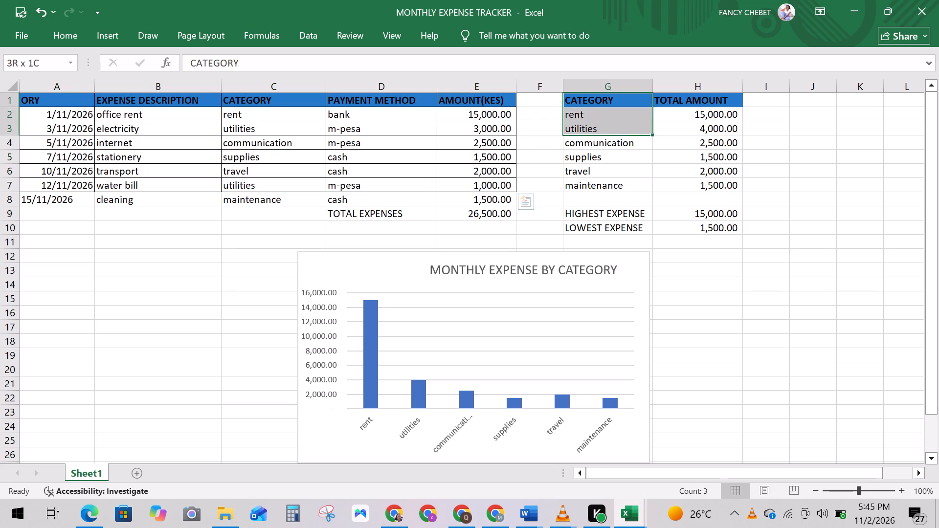
drag(614, 133, 713, 186)
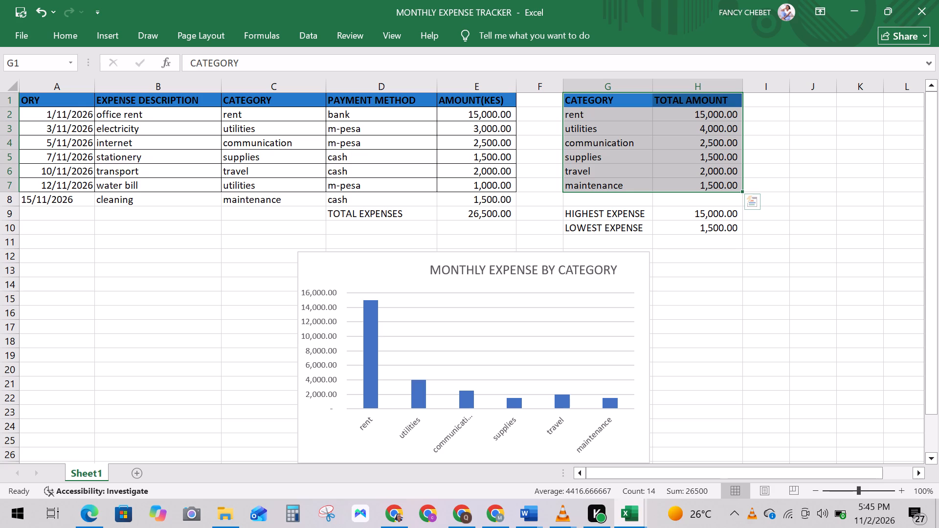
click(538, 132)
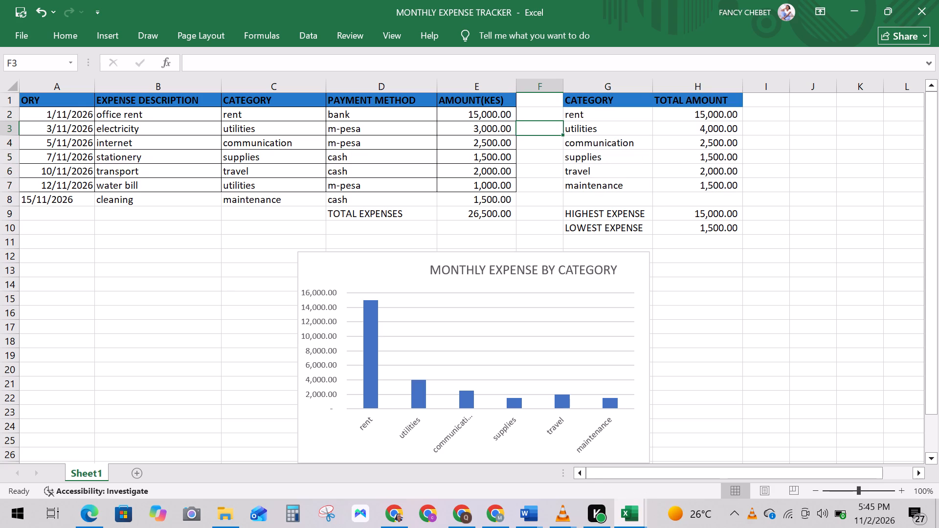
drag(596, 101, 698, 161)
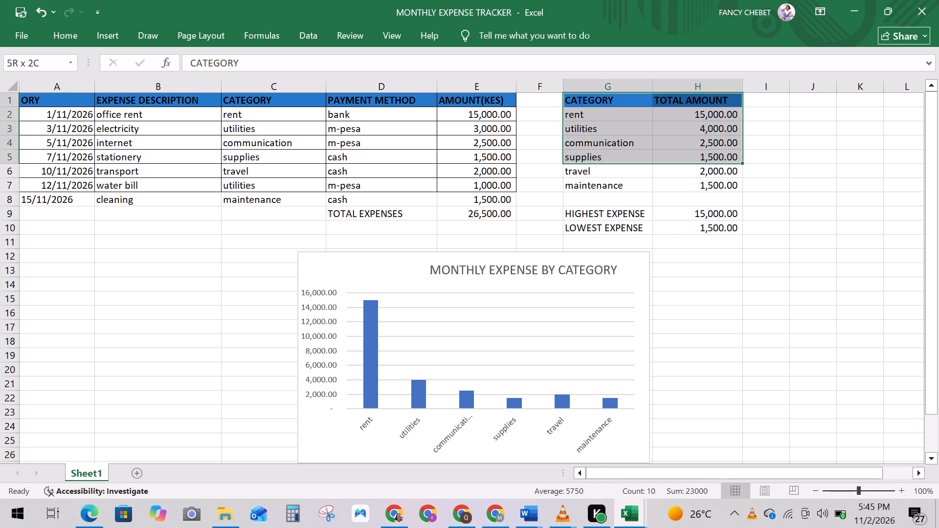
drag(698, 161, 704, 196)
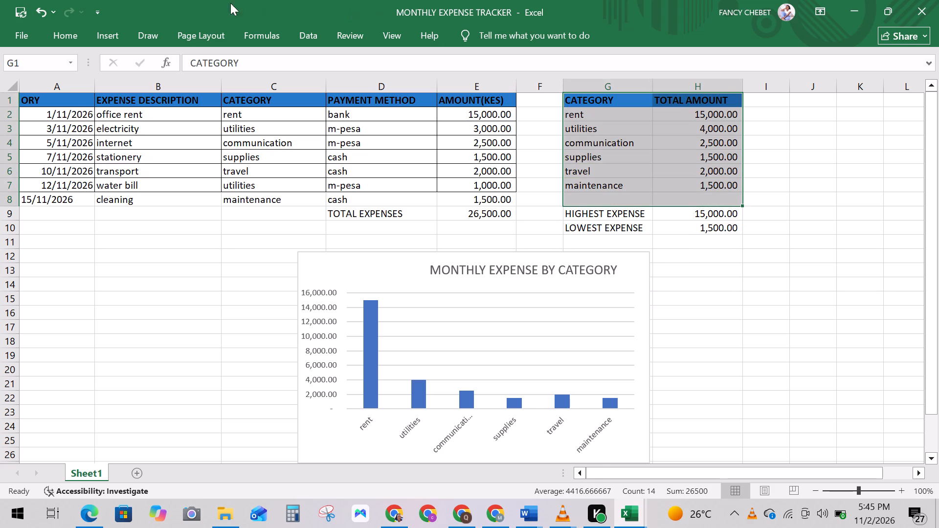
click(56, 32)
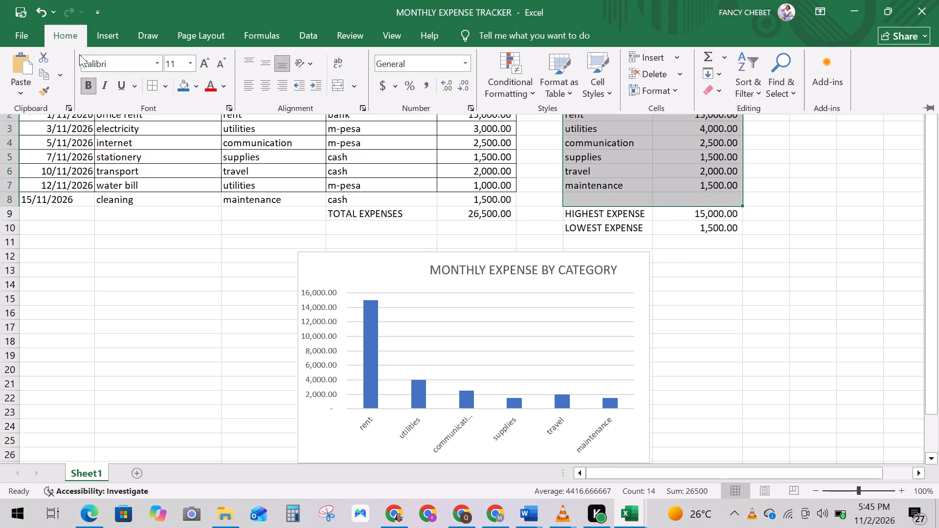
click(159, 85)
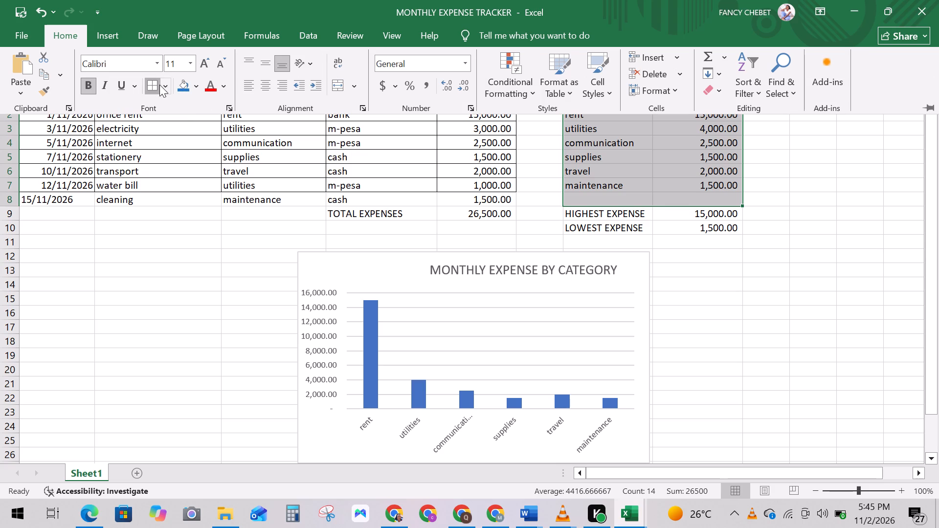
click(169, 88)
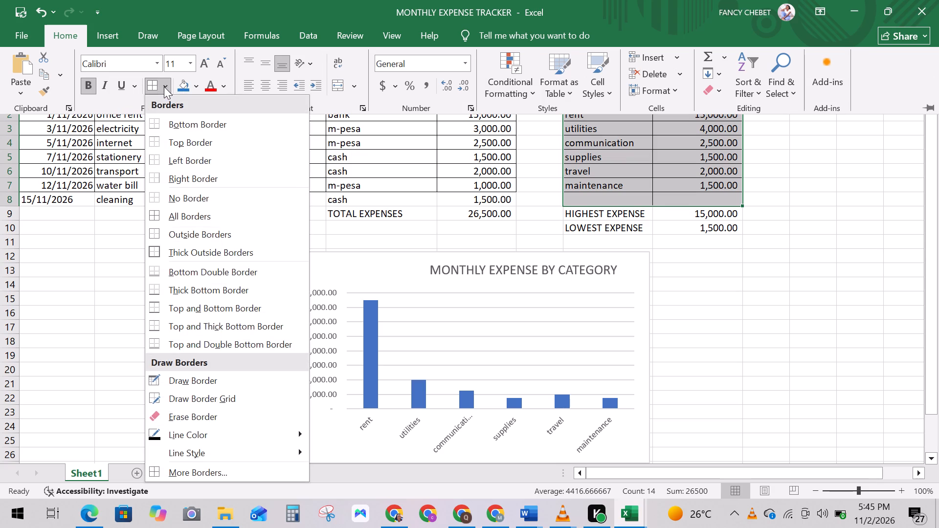
click(179, 214)
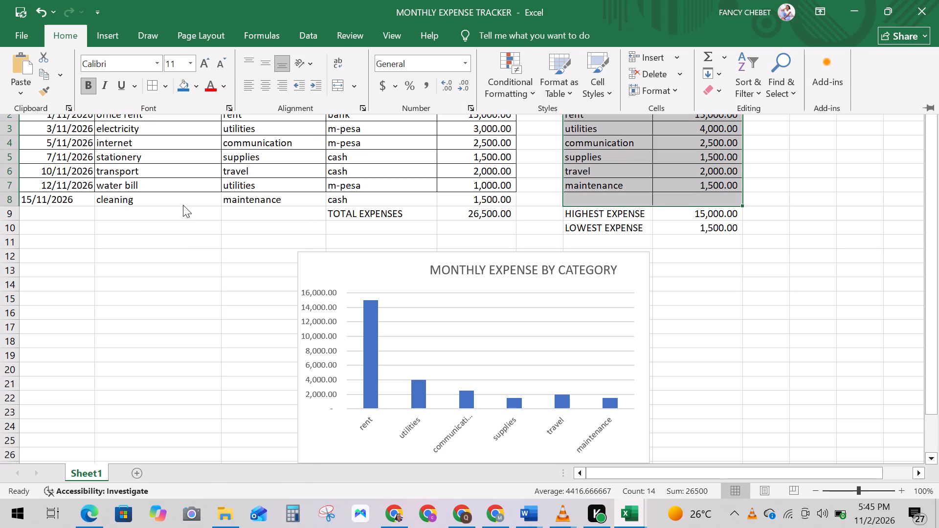
click(163, 227)
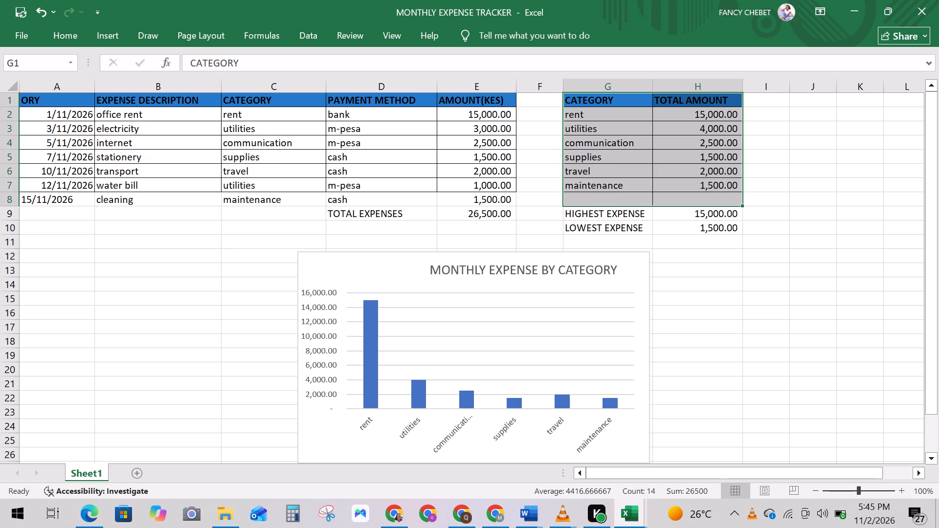
Make the HIGHEST EXPENSE and LOWEST EXPENSE labels in G9:G10 bold.
scroll(300, 191, down, 2)
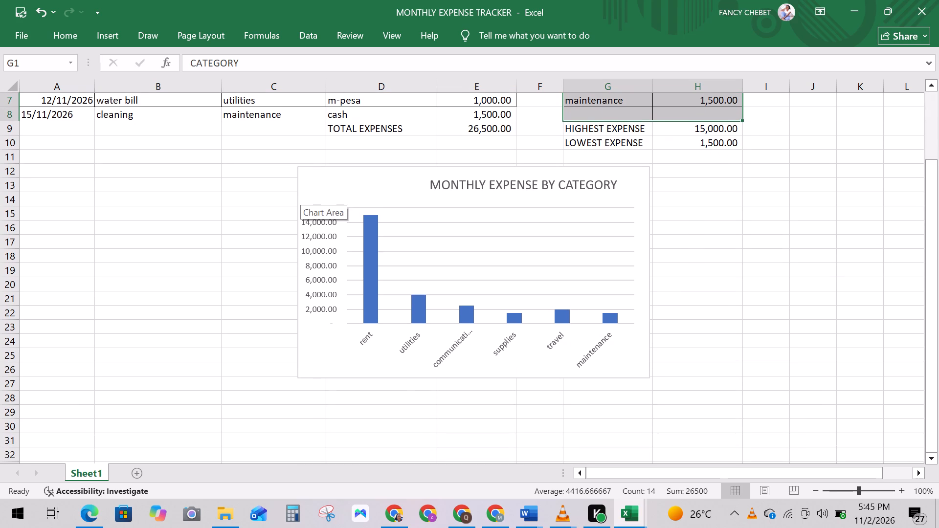
scroll(302, 191, up, 2)
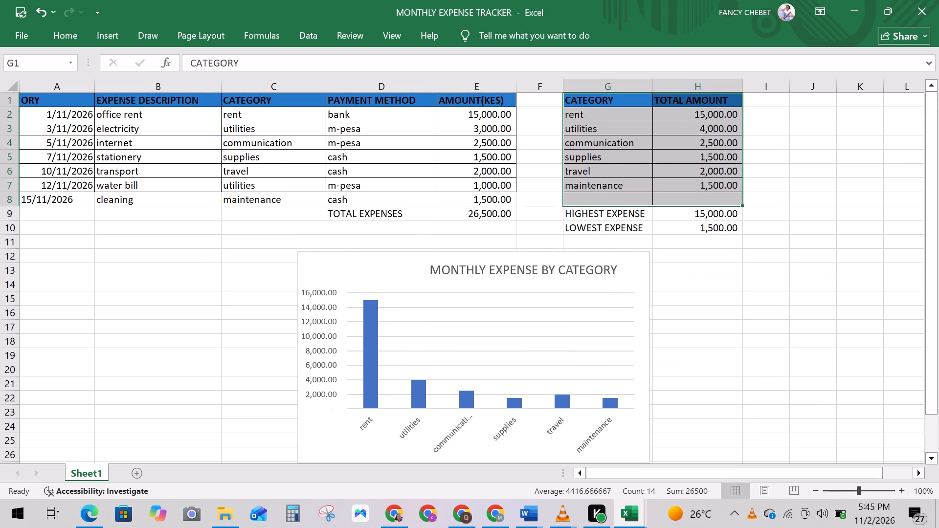
drag(581, 214, 581, 228)
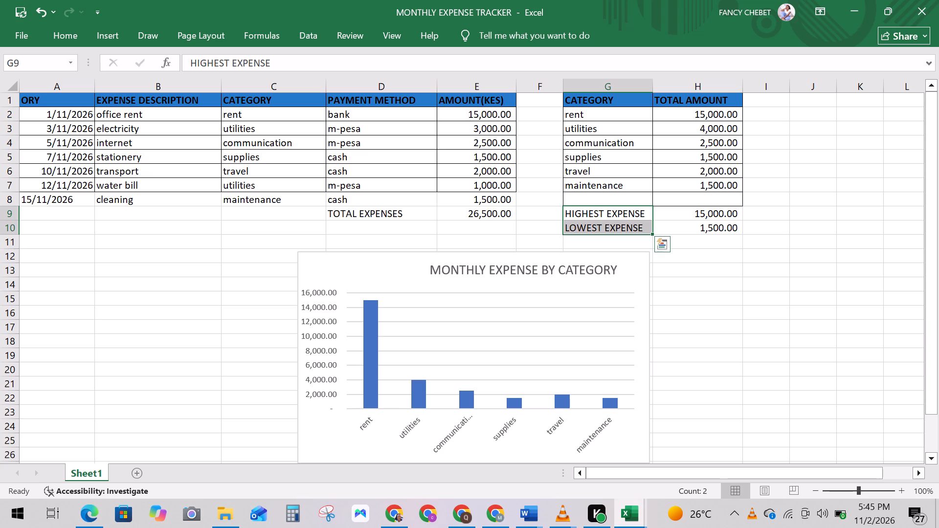
click(579, 215)
drag(579, 215, 576, 233)
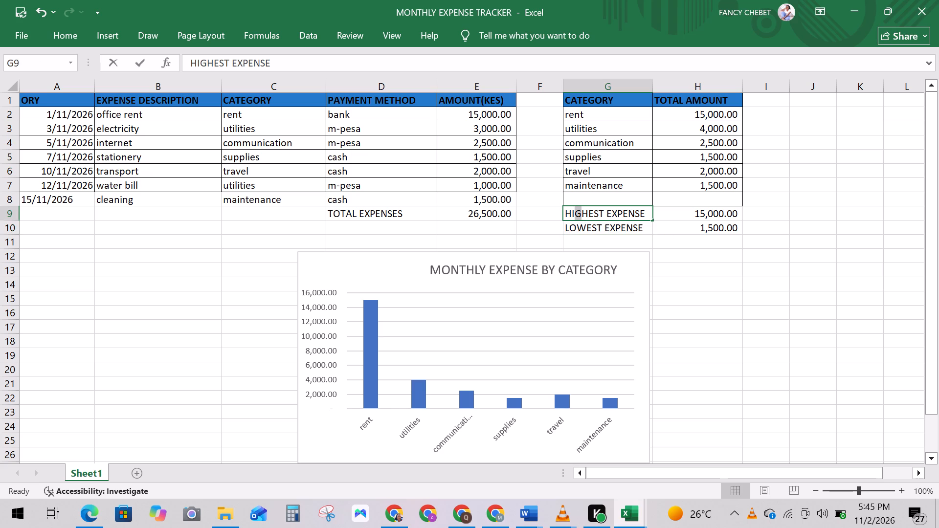
drag(576, 233, 638, 252)
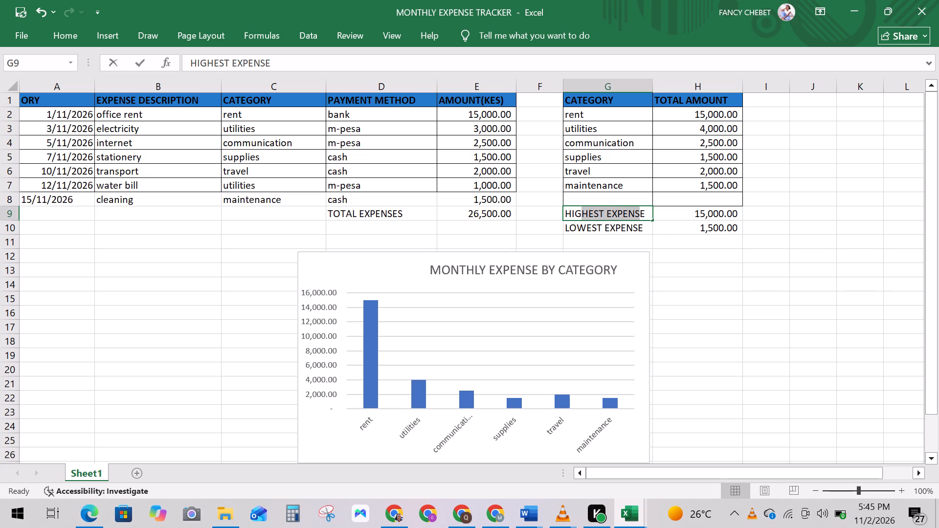
drag(638, 252, 572, 237)
click(556, 217)
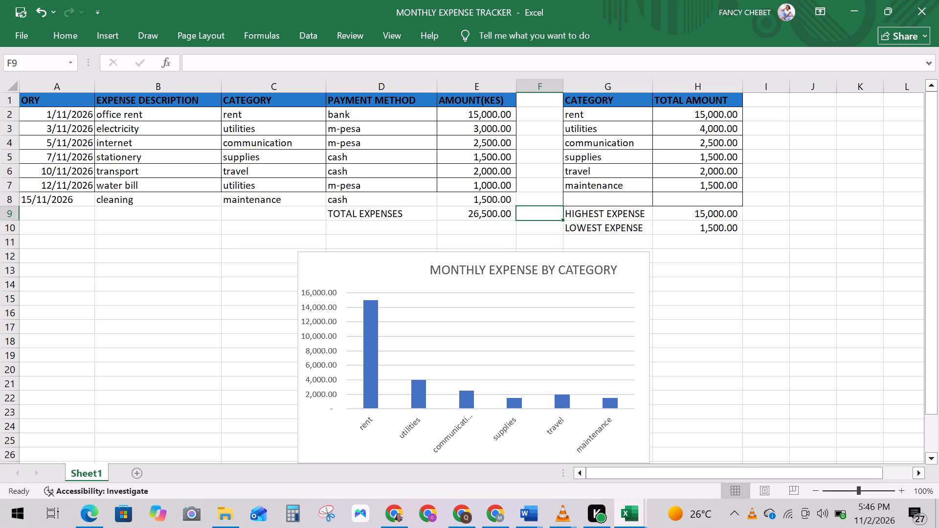
drag(571, 215, 586, 226)
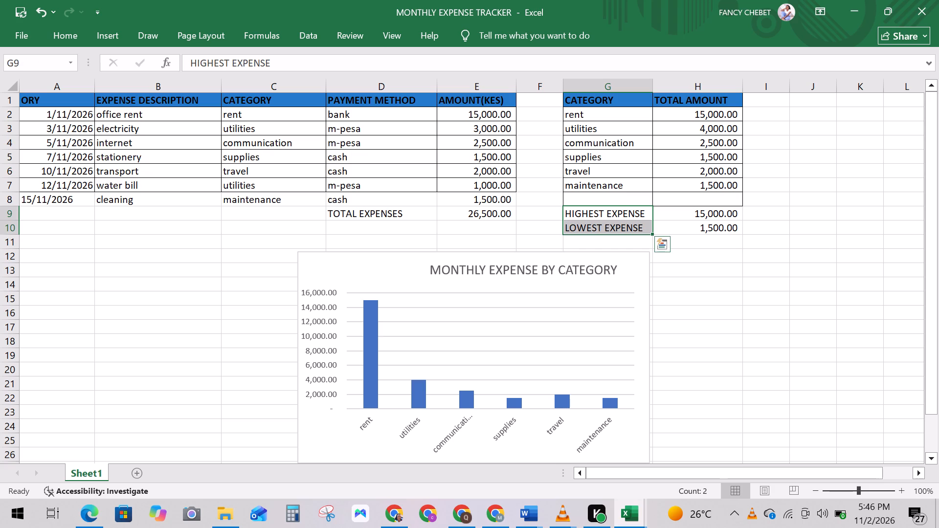
key(ctrl+b)
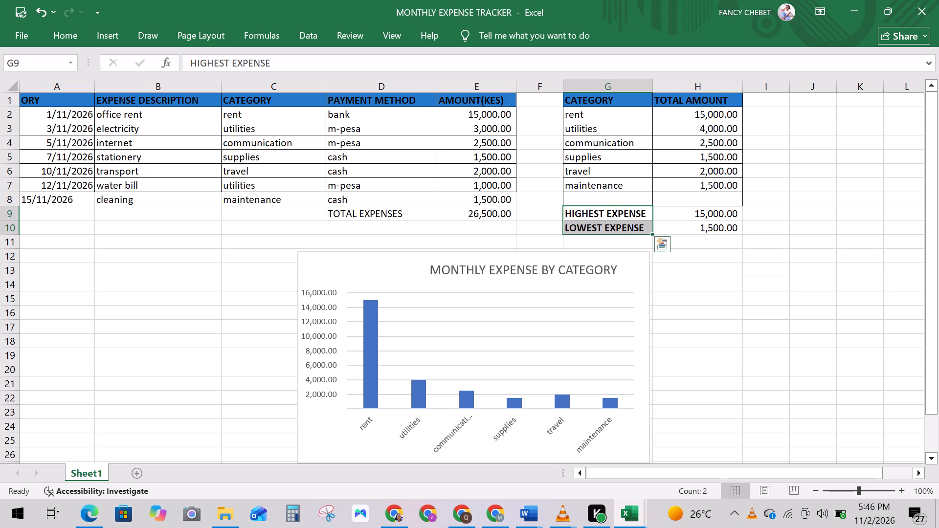
click(483, 239)
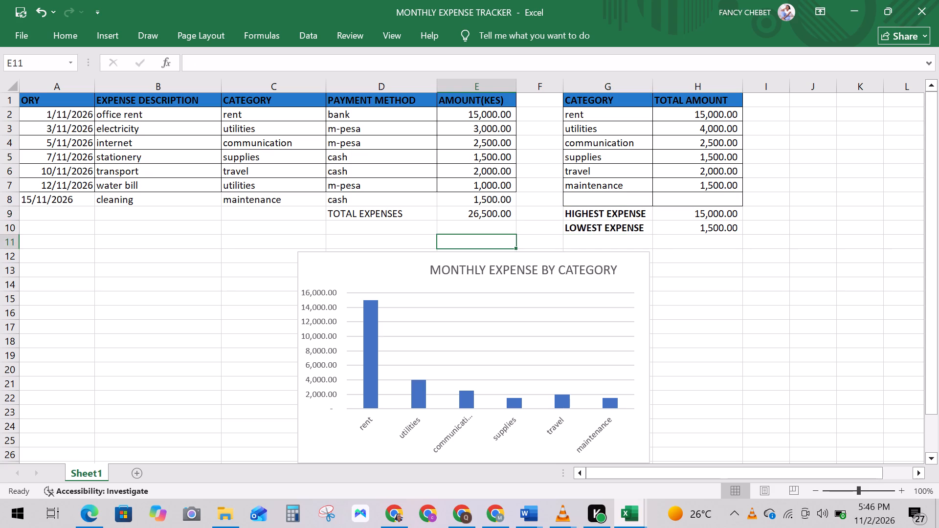
Make the TOTAL EXPENSES label in cell D9 bold.
click(353, 208)
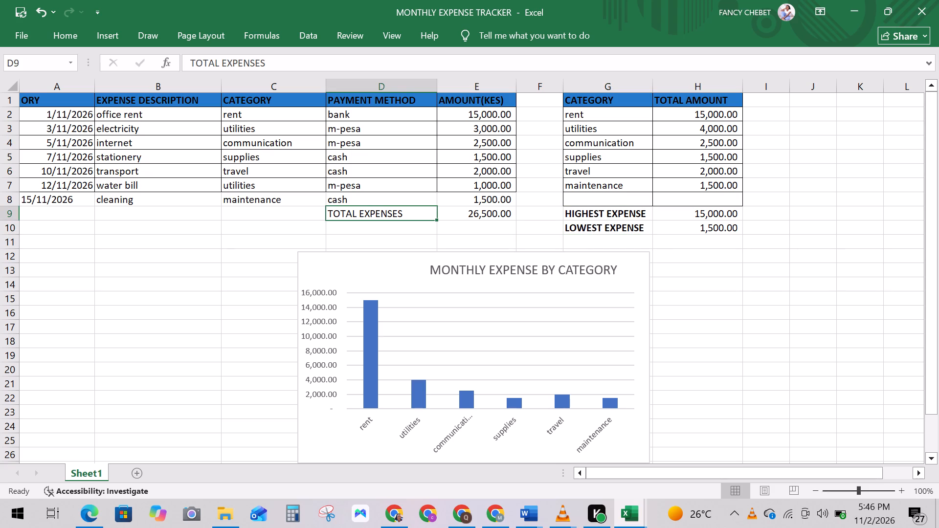
key(ctrl+b)
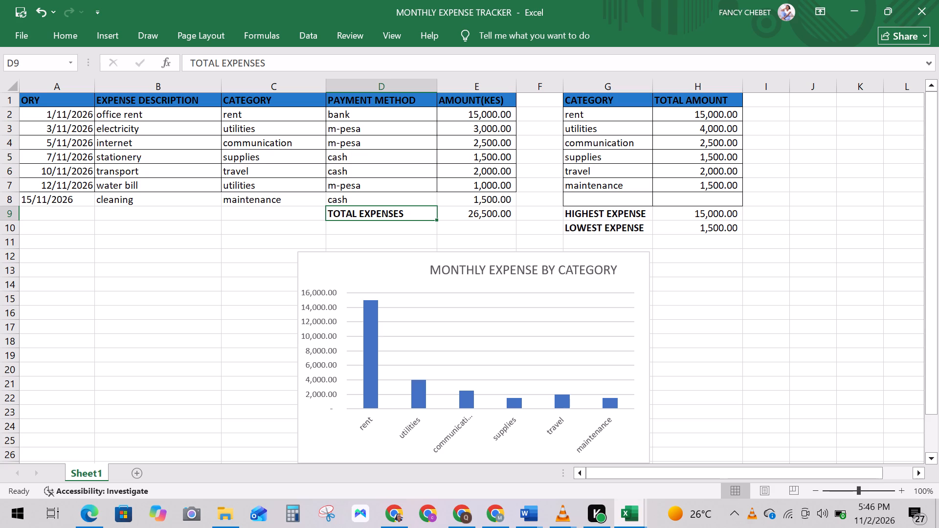
click(199, 264)
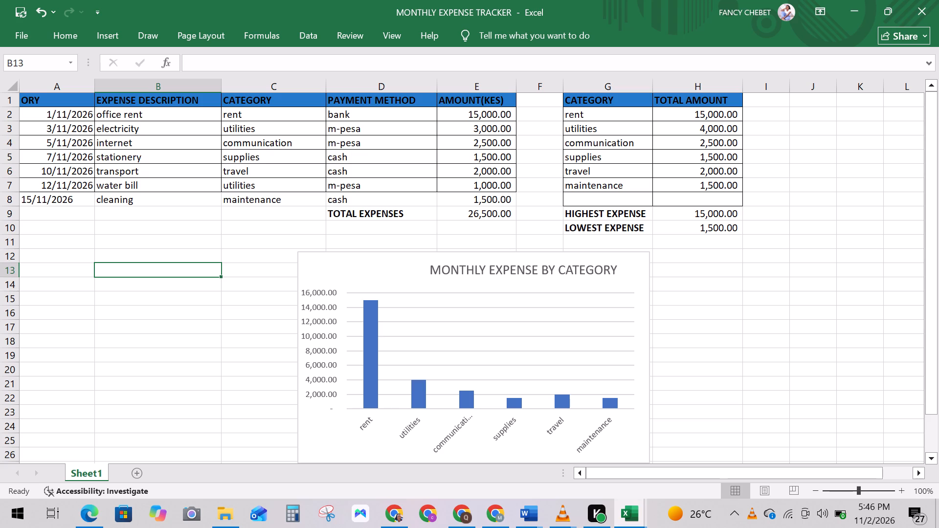
Save the MONTHLY EXPENSE TRACKER workbook.
key(ctrl+s)
click(171, 296)
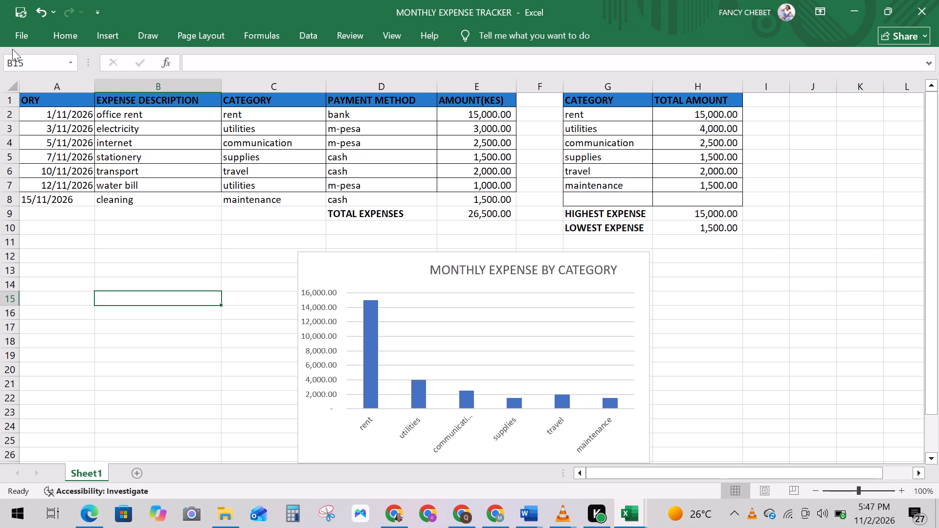
Create a new blank workbook.
click(19, 38)
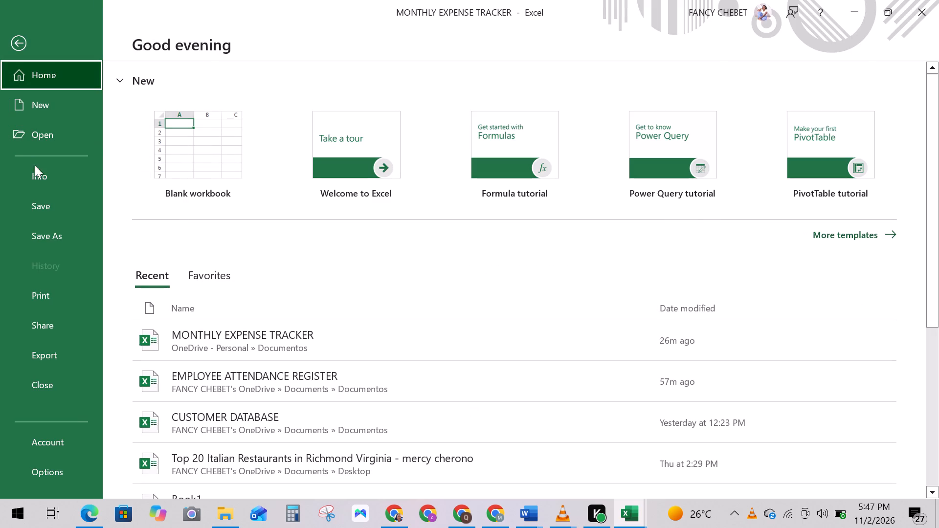
click(178, 143)
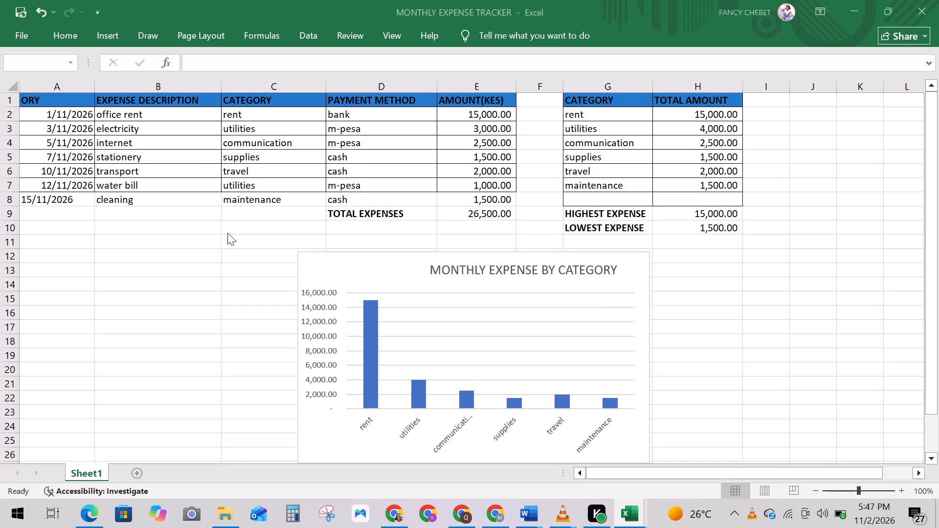